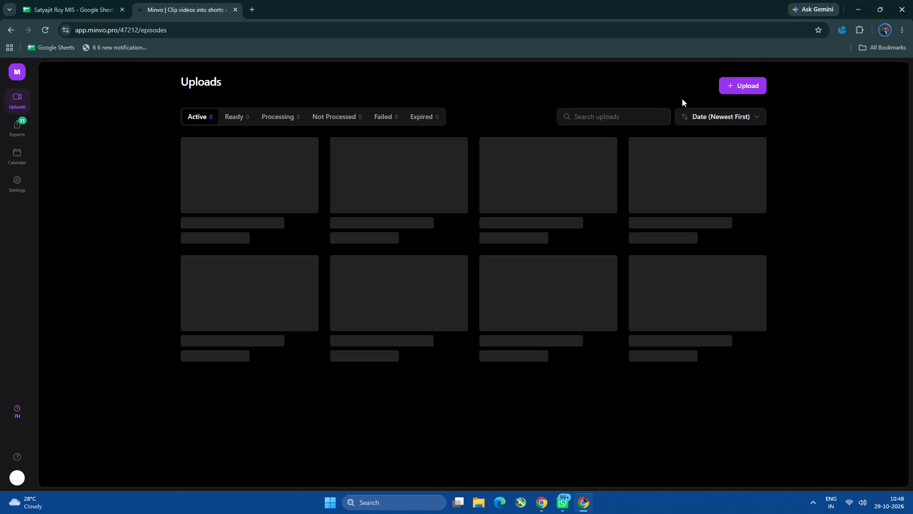
# Open the first upload and bring its clip "Why AI Creates New Roles, Not Layoffs" into the timeline editor.
pyautogui.click(238, 179)
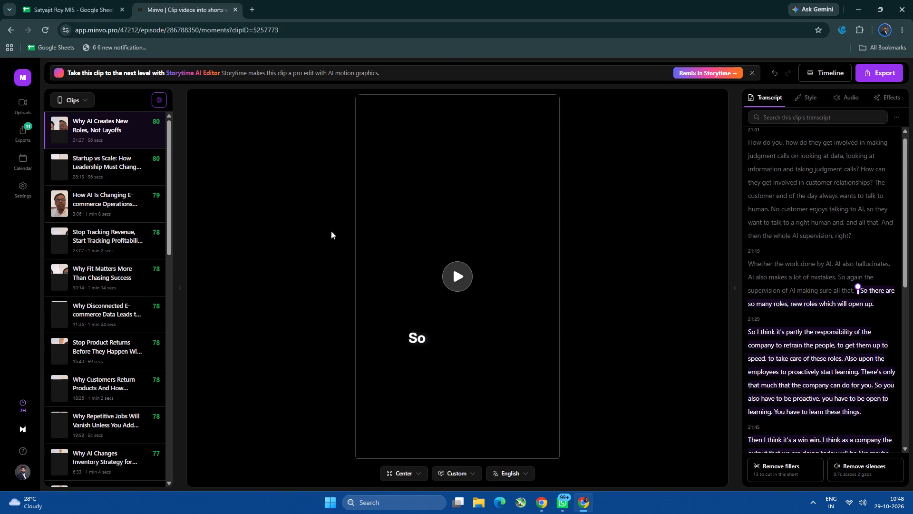
pyautogui.scroll(-5, 122, 244)
pyautogui.scroll(1, 120, 243)
pyautogui.scroll(-15, 120, 243)
pyautogui.scroll(2, 120, 241)
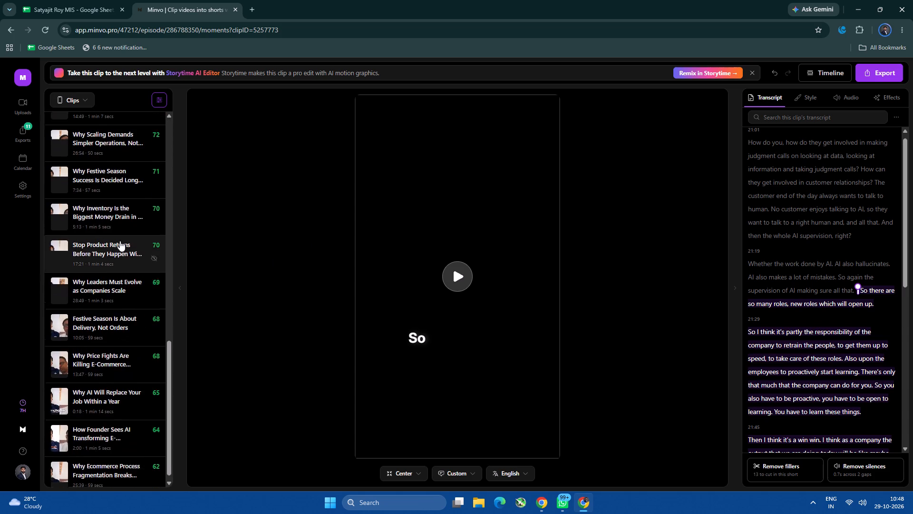
pyautogui.scroll(16, 120, 241)
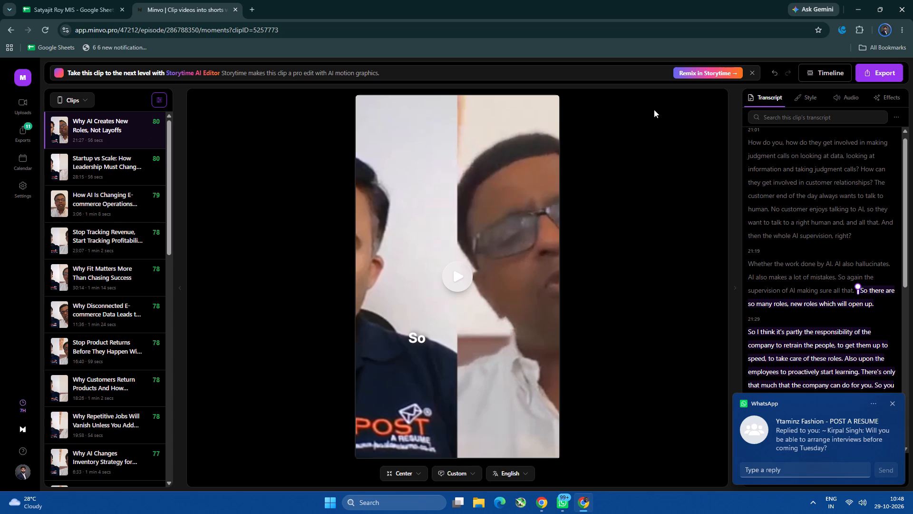
pyautogui.click(814, 73)
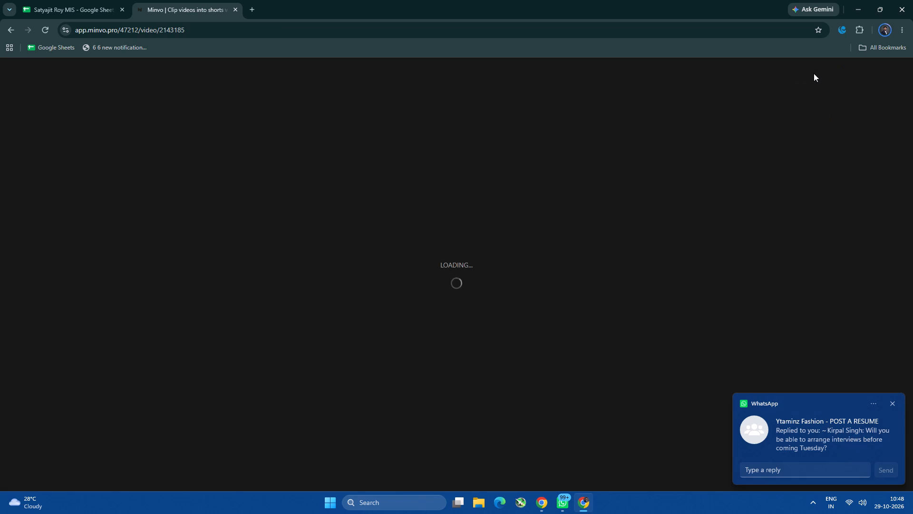
pyautogui.click(893, 404)
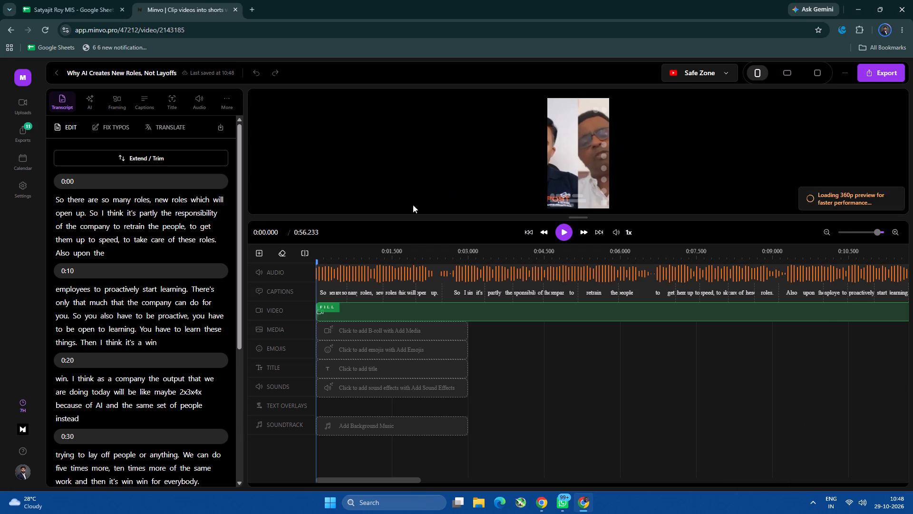
# Change the framing of the whole clip to the Split 50/50 layout.
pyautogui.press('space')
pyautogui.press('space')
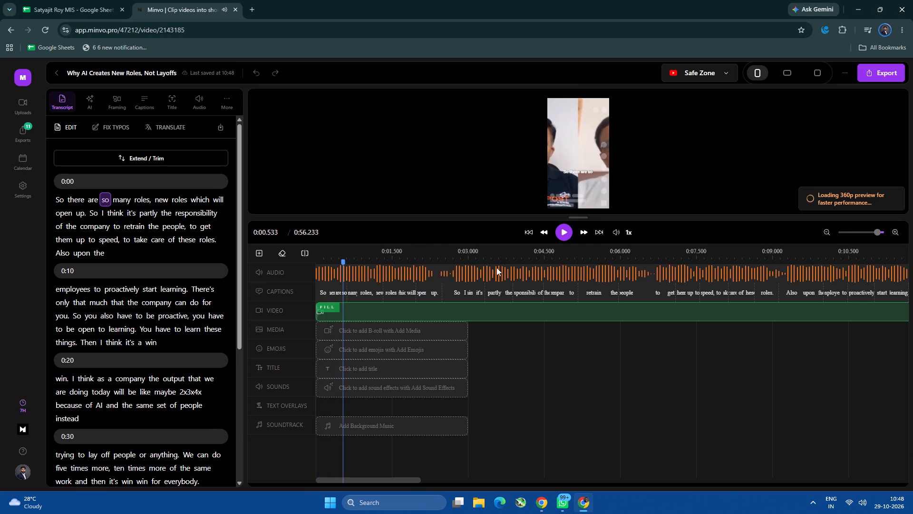
pyautogui.click(573, 133)
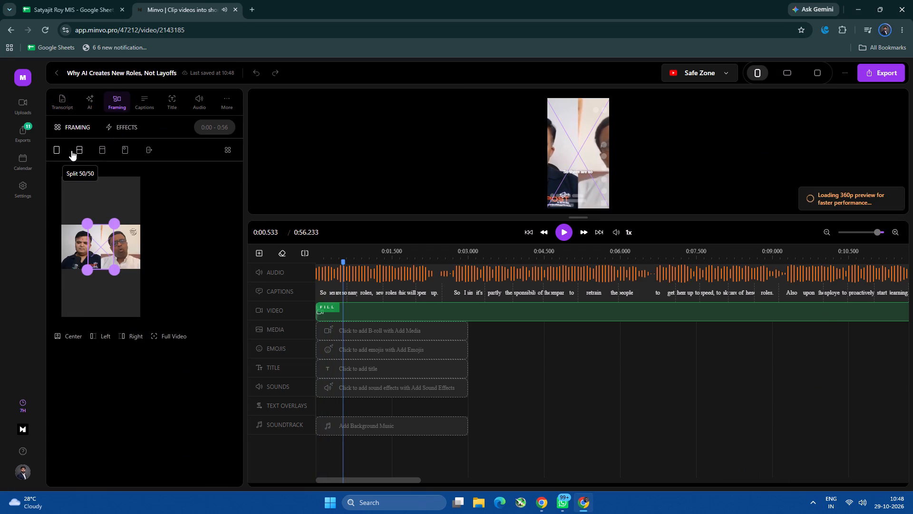
pyautogui.click(74, 149)
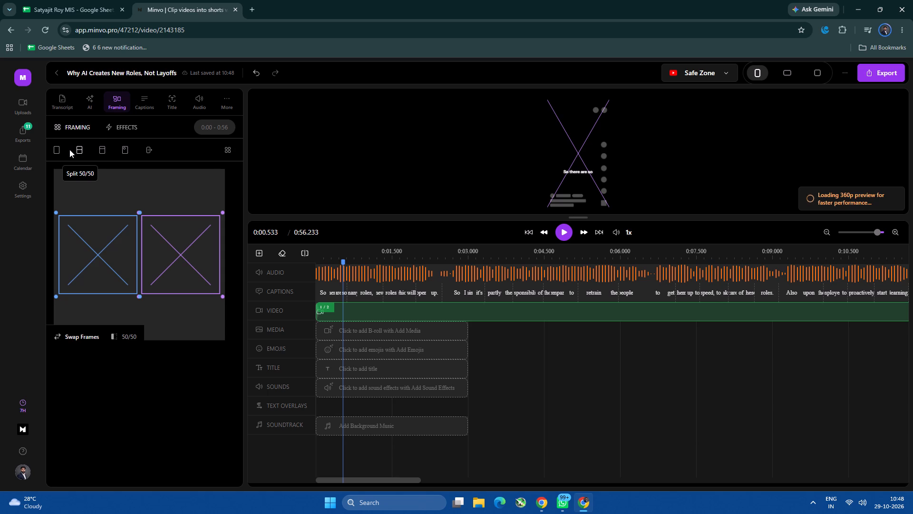
# Move the captions up so they sit at the boundary between the two stacked speaker frames.
pyautogui.click(563, 233)
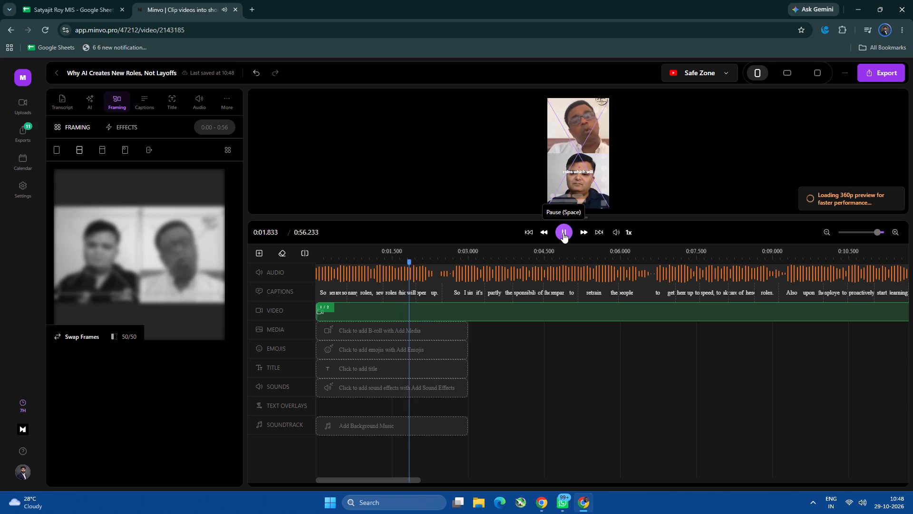
pyautogui.press('space')
pyautogui.moveTo(582, 171); pyautogui.dragTo(581, 148)
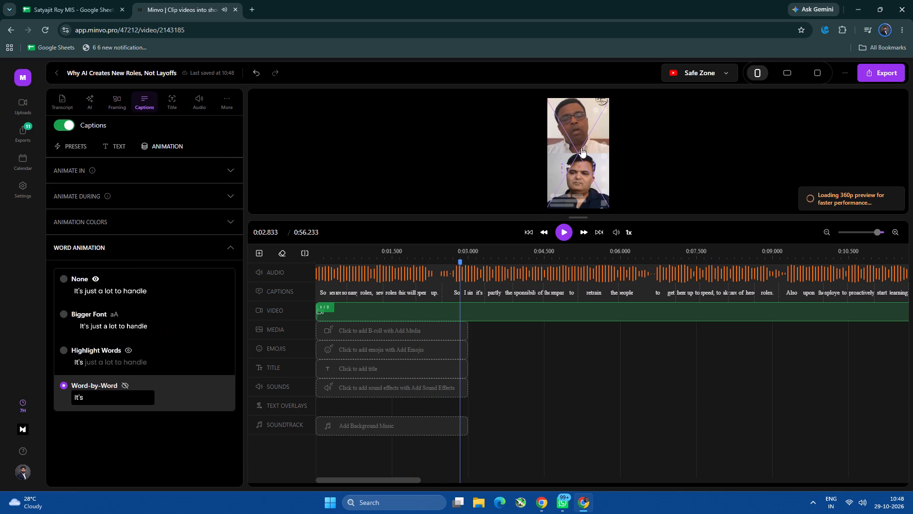
pyautogui.moveTo(581, 148); pyautogui.dragTo(582, 101)
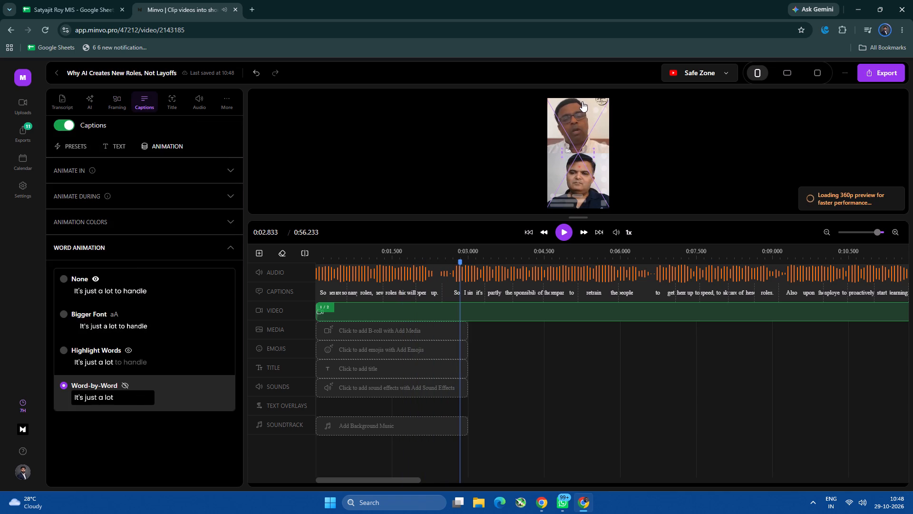
pyautogui.moveTo(582, 101); pyautogui.dragTo(583, 101)
pyautogui.press('space')
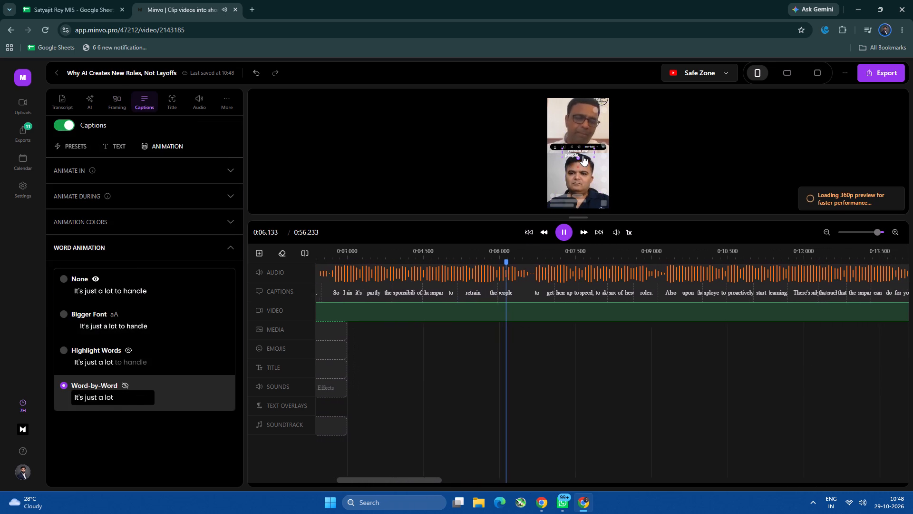
pyautogui.moveTo(583, 155); pyautogui.dragTo(583, 149)
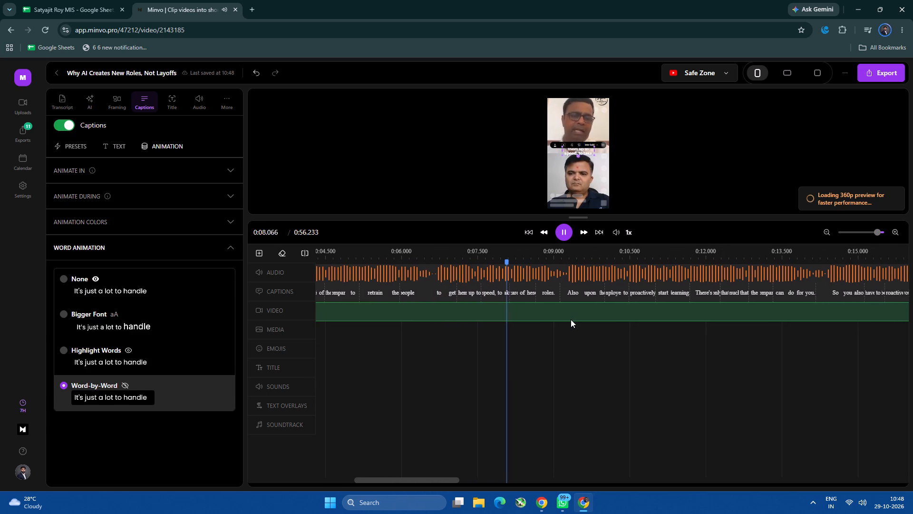
# Zoom the timeline out to fit the whole clip and generate video B-roll media with the Cover placement.
pyautogui.moveTo(878, 230); pyautogui.dragTo(789, 230)
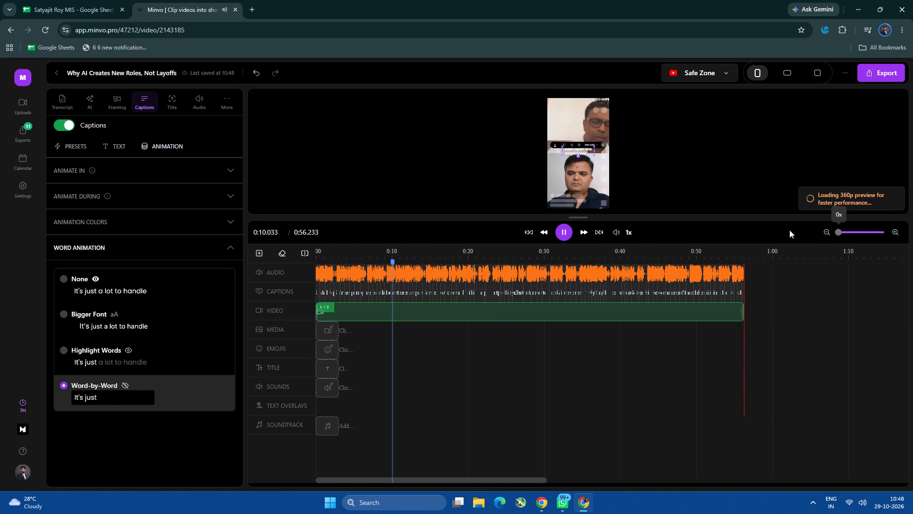
pyautogui.moveTo(789, 230); pyautogui.dragTo(789, 230)
pyautogui.click(562, 233)
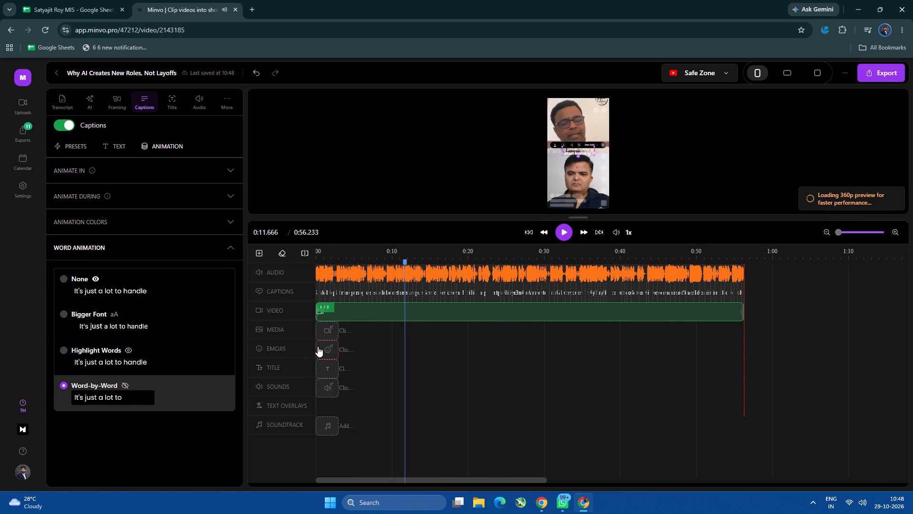
pyautogui.click(326, 336)
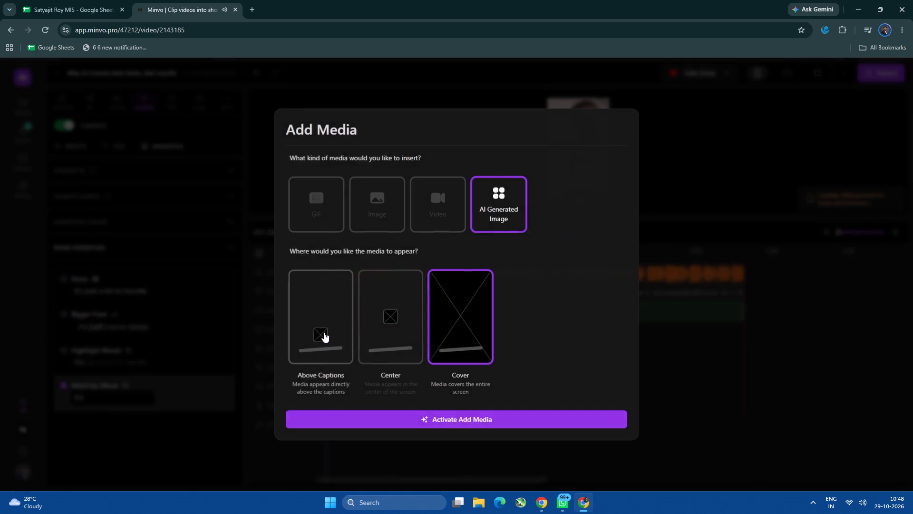
pyautogui.click(419, 206)
pyautogui.click(465, 418)
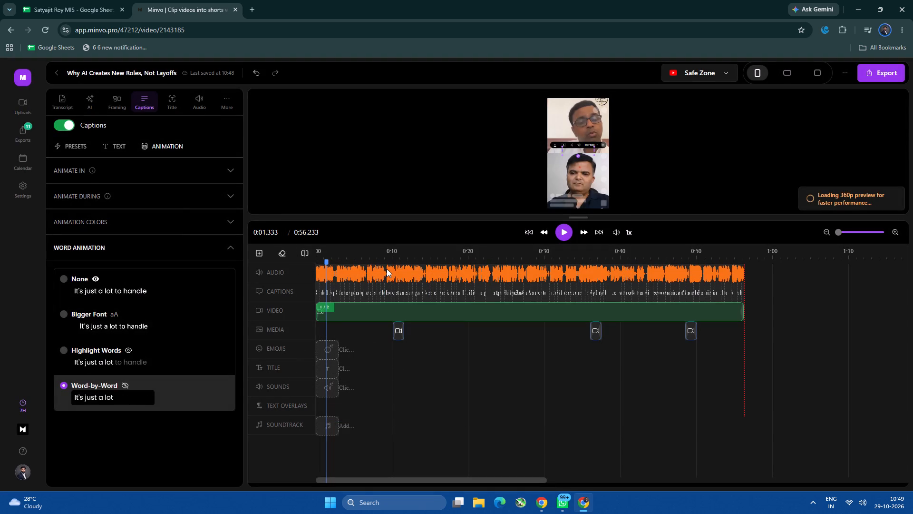
# Play back the clip around each of the three inserted media items on the timeline.
pyautogui.click(391, 257)
pyautogui.press('space')
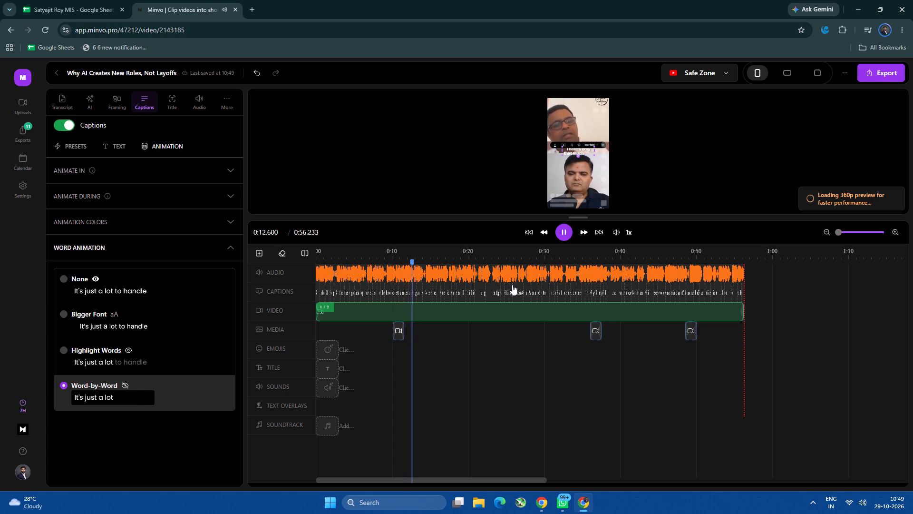
pyautogui.click(586, 257)
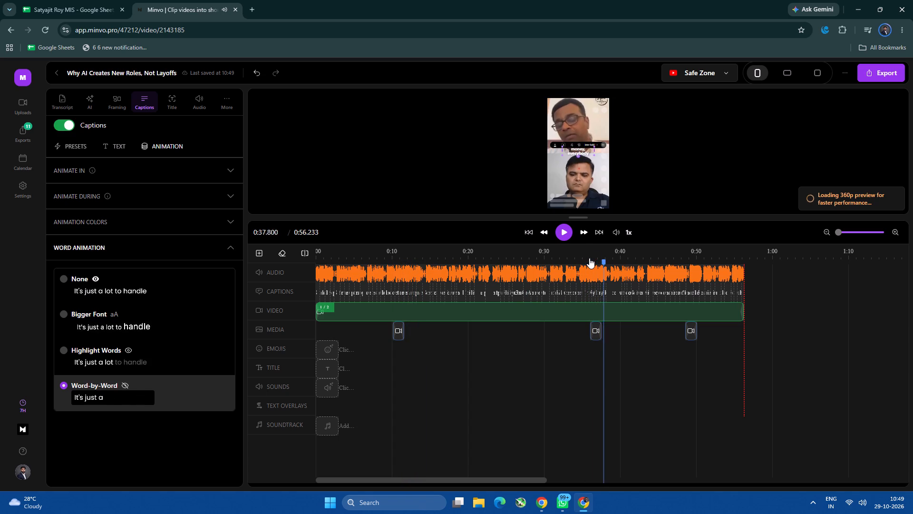
pyautogui.click(680, 257)
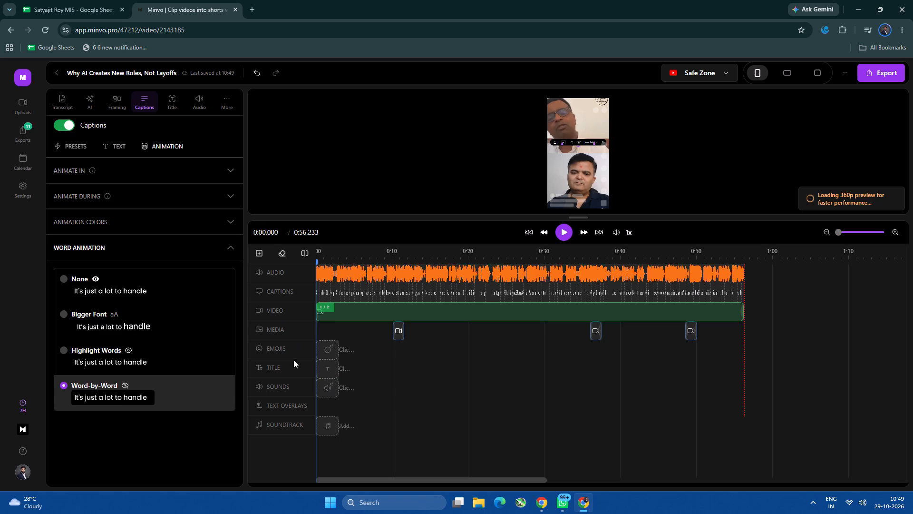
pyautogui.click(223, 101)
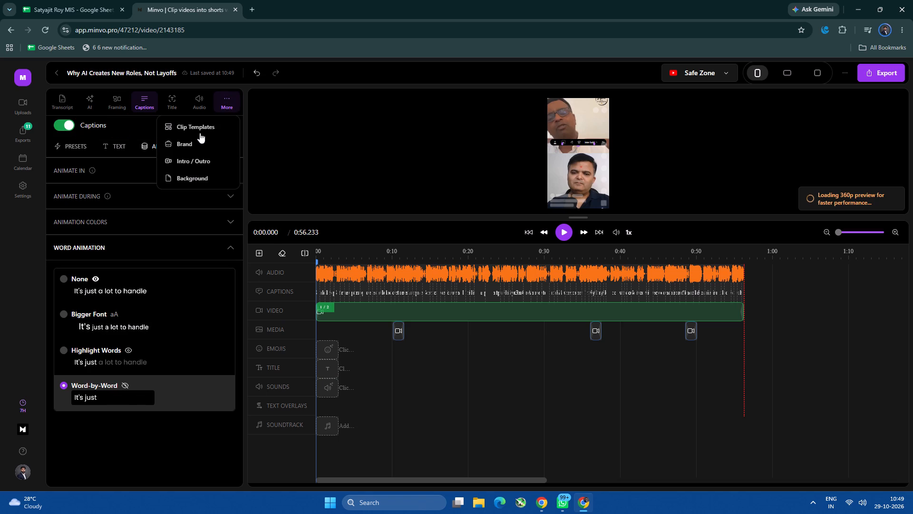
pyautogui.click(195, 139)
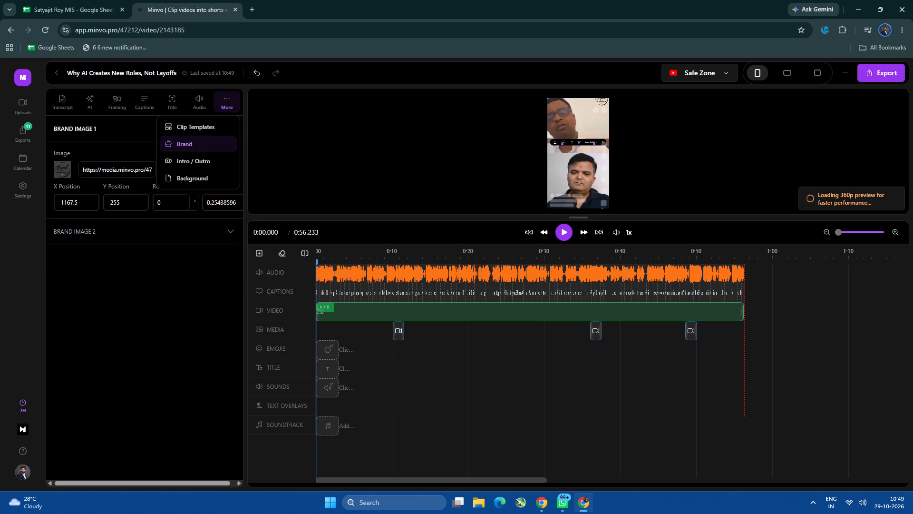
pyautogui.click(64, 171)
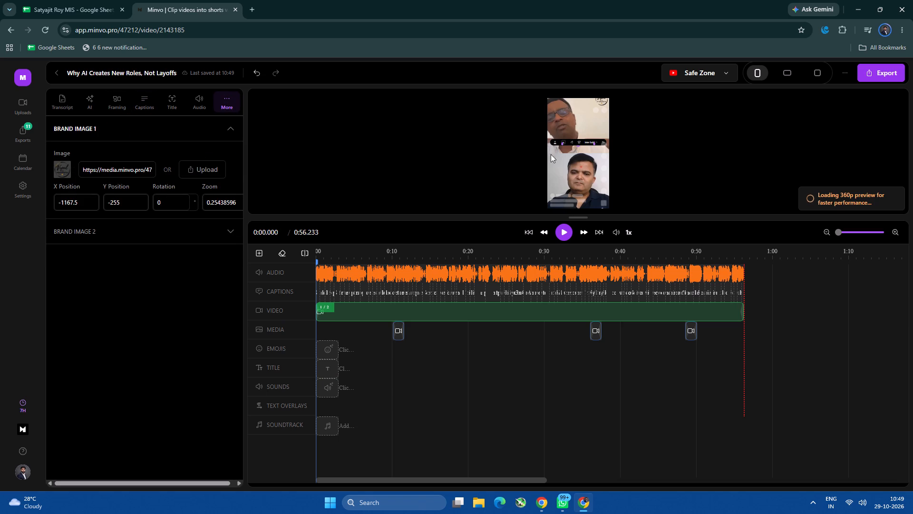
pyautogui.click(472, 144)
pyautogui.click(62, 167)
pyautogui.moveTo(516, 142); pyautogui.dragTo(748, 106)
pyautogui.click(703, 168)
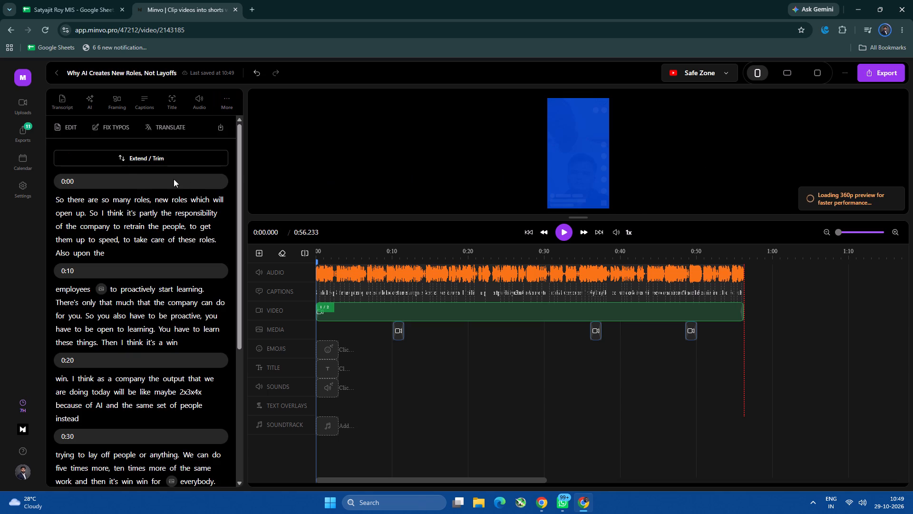
# Set the custom outro's duration to 4 seconds.
pyautogui.click(226, 96)
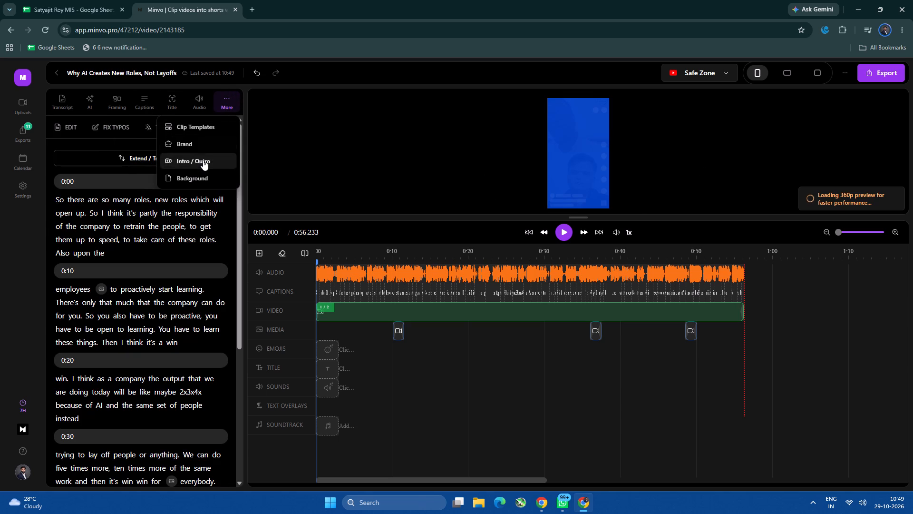
pyautogui.click(203, 160)
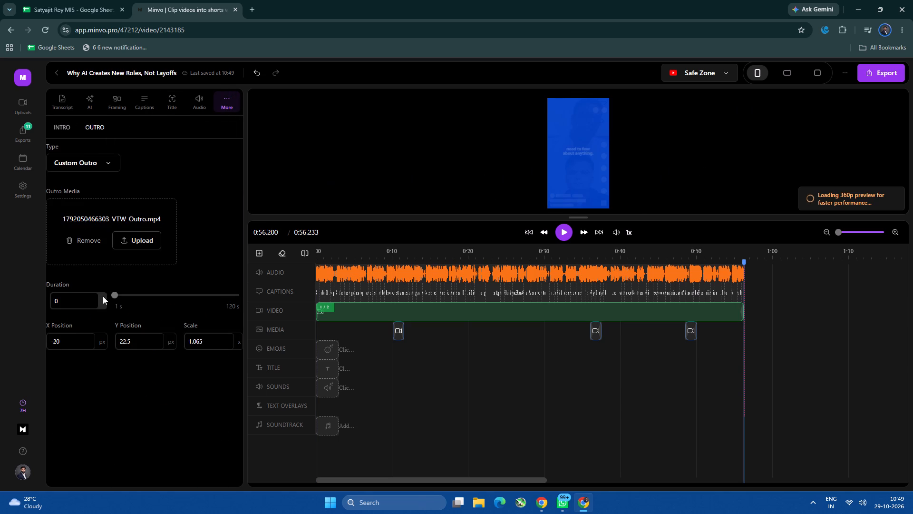
pyautogui.click(115, 293)
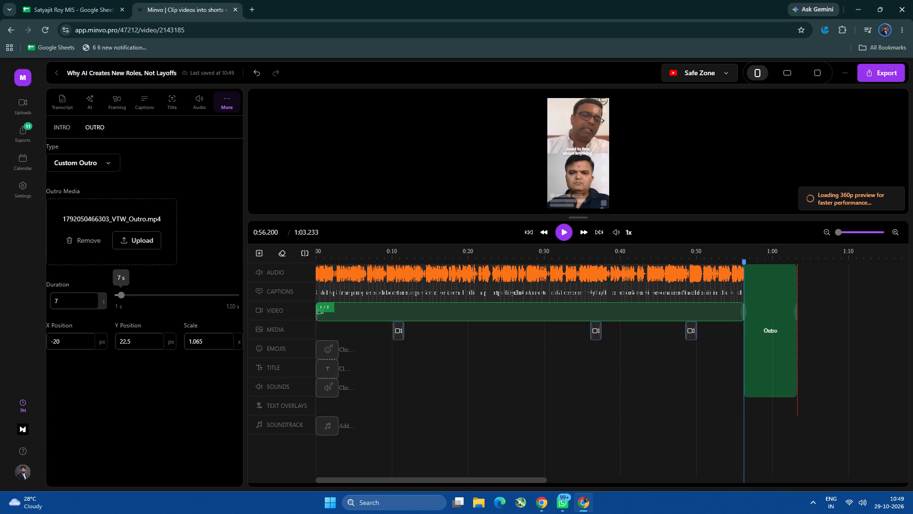
pyautogui.press('space')
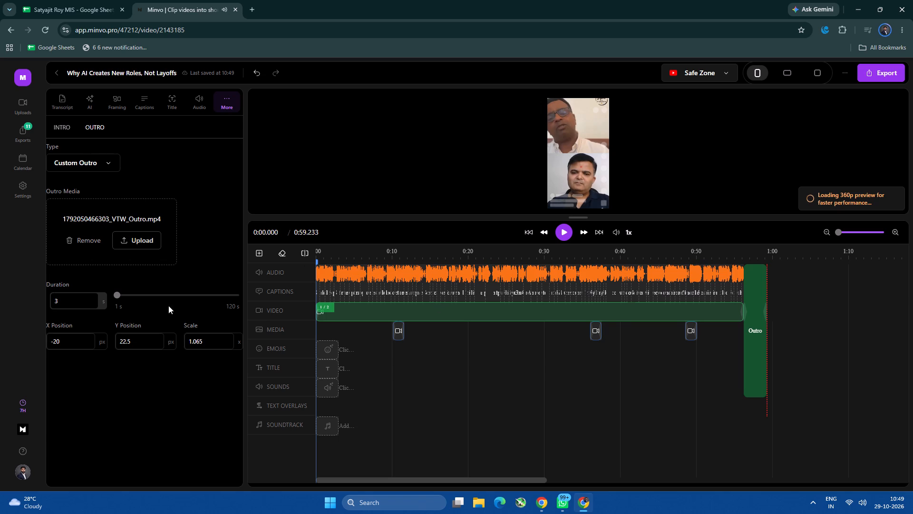
pyautogui.click(118, 294)
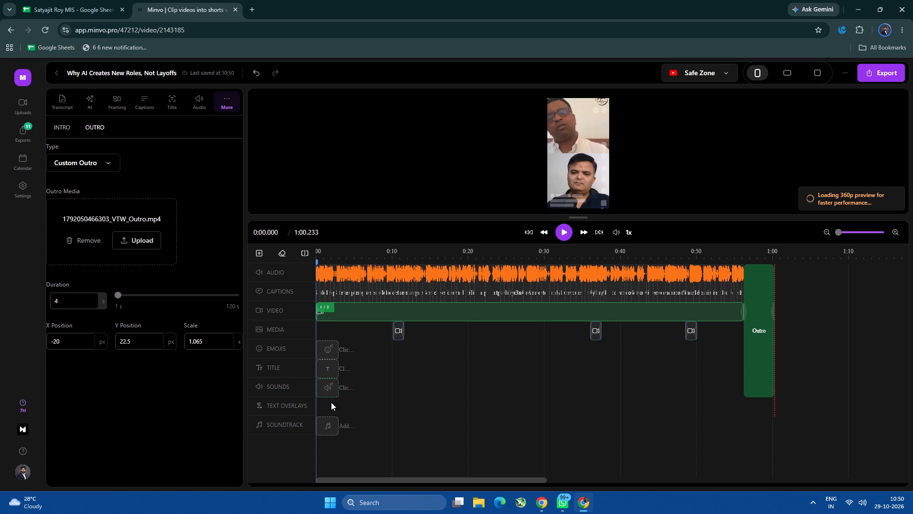
# Add the track Golden Hour from the Cinematic category of the music library as background music.
pyautogui.click(330, 425)
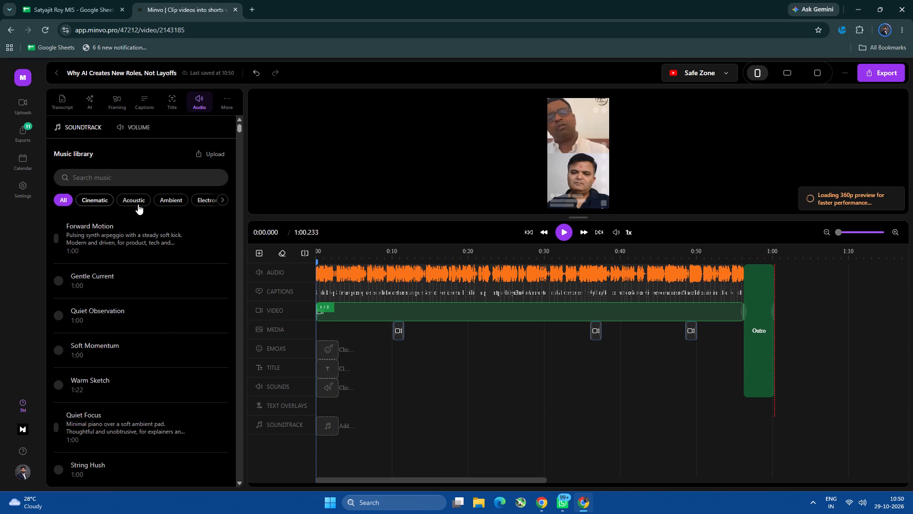
pyautogui.click(223, 203)
pyautogui.click(223, 203)
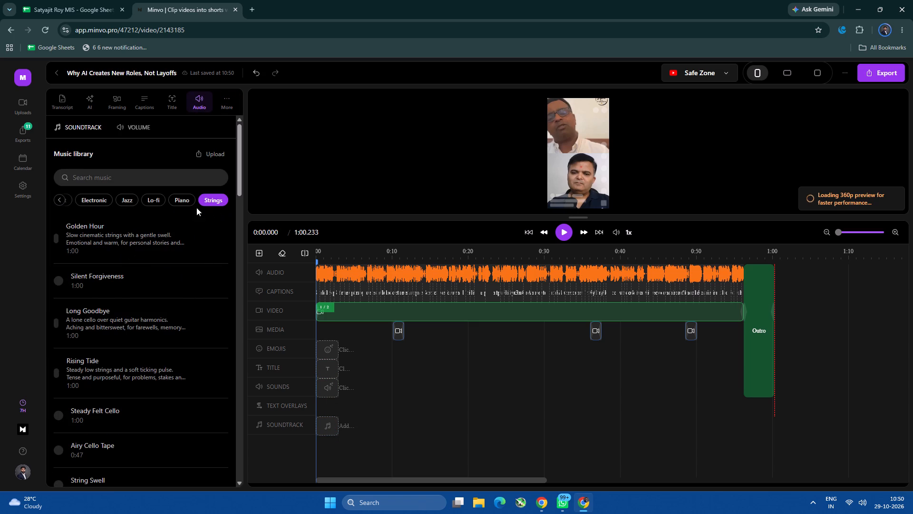
pyautogui.click(88, 198)
pyautogui.click(63, 200)
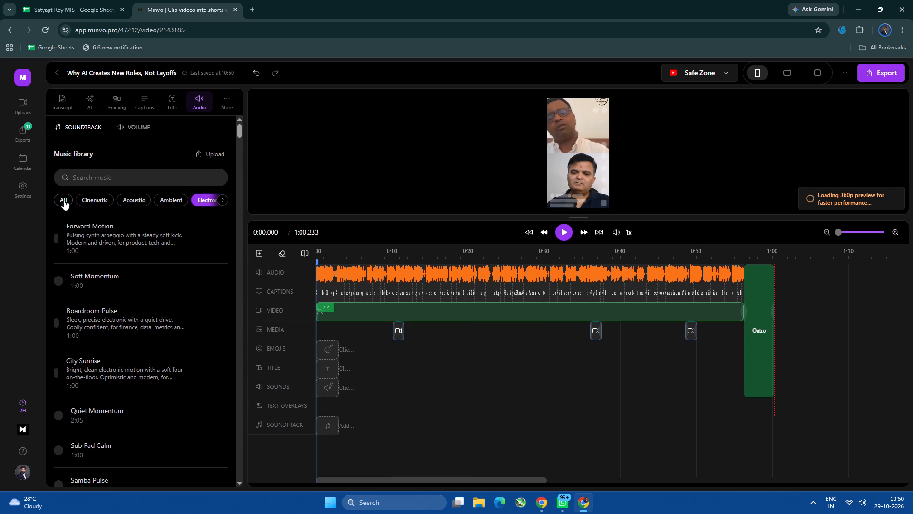
pyautogui.click(87, 200)
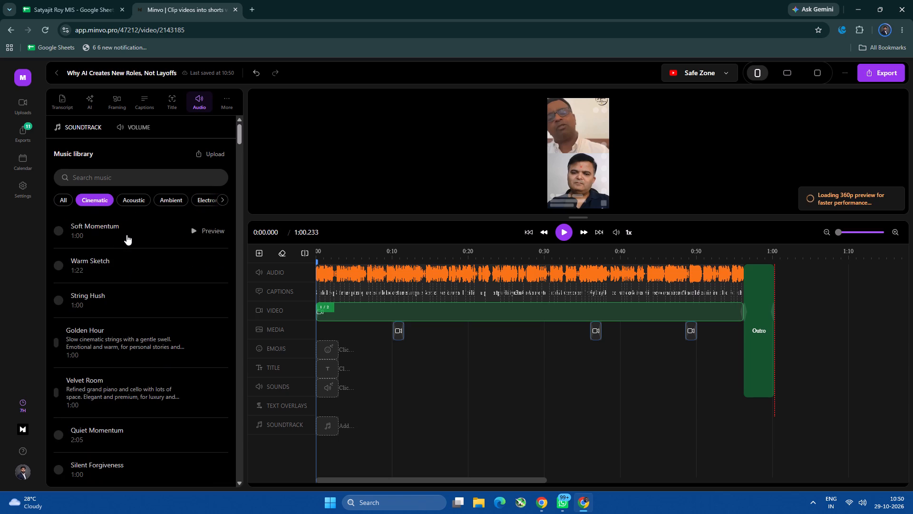
pyautogui.click(121, 332)
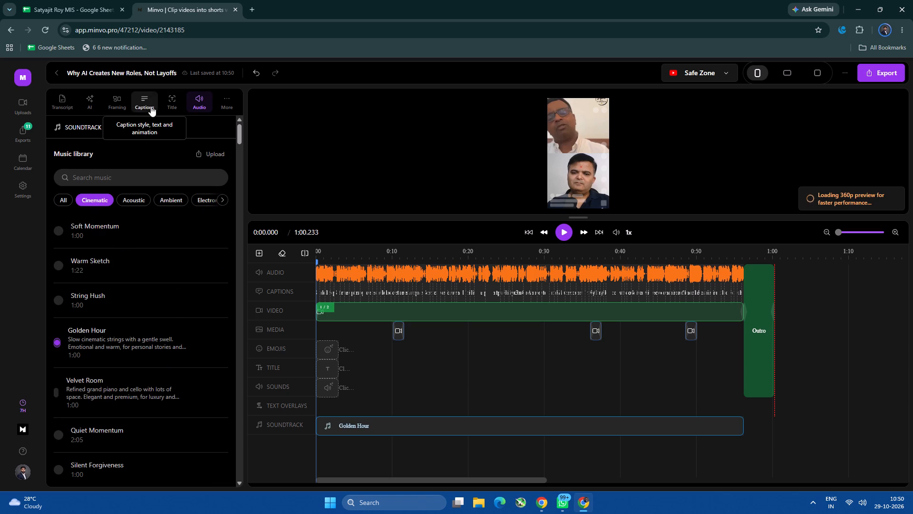
# Replace Brand Image 1 with the file Vipul Wonderful Logo from the Post A Resume folder.
pyautogui.click(204, 141)
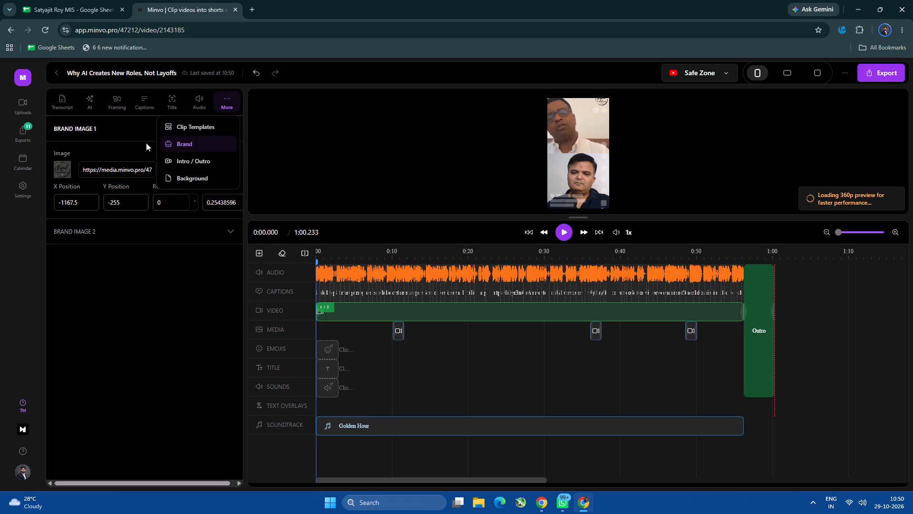
pyautogui.click(199, 172)
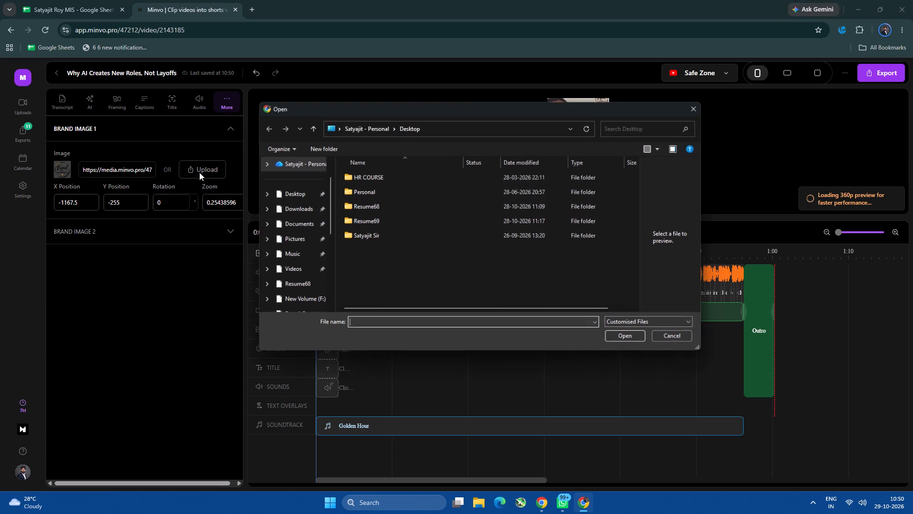
pyautogui.click(289, 210)
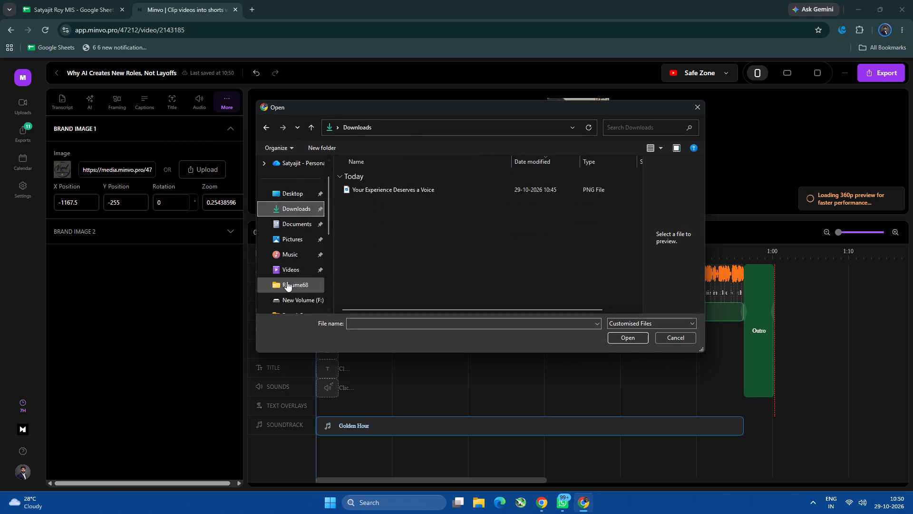
pyautogui.click(294, 298)
pyautogui.scroll(-2, 292, 283)
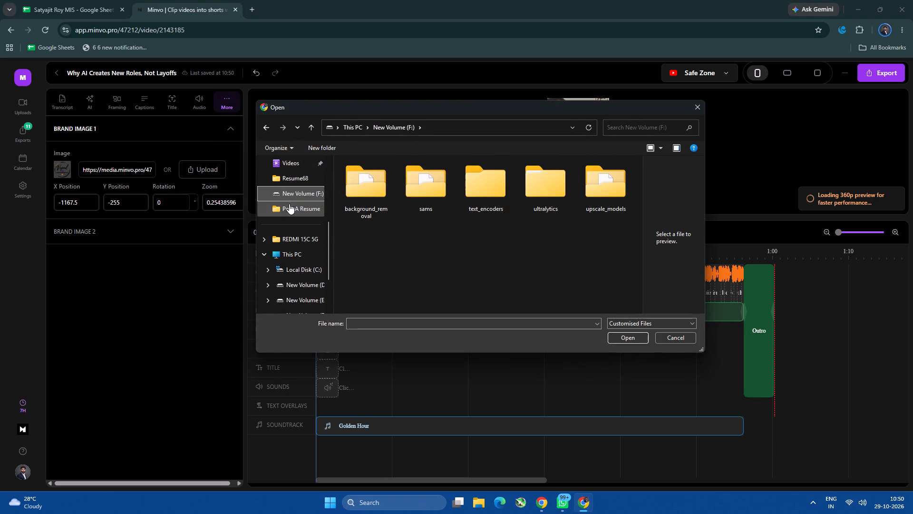
pyautogui.click(289, 204)
pyautogui.click(406, 257)
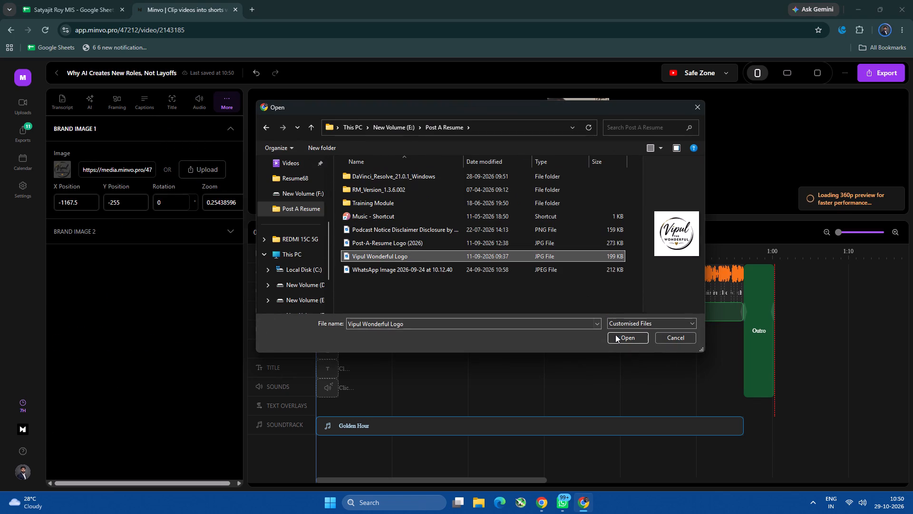
pyautogui.click(620, 335)
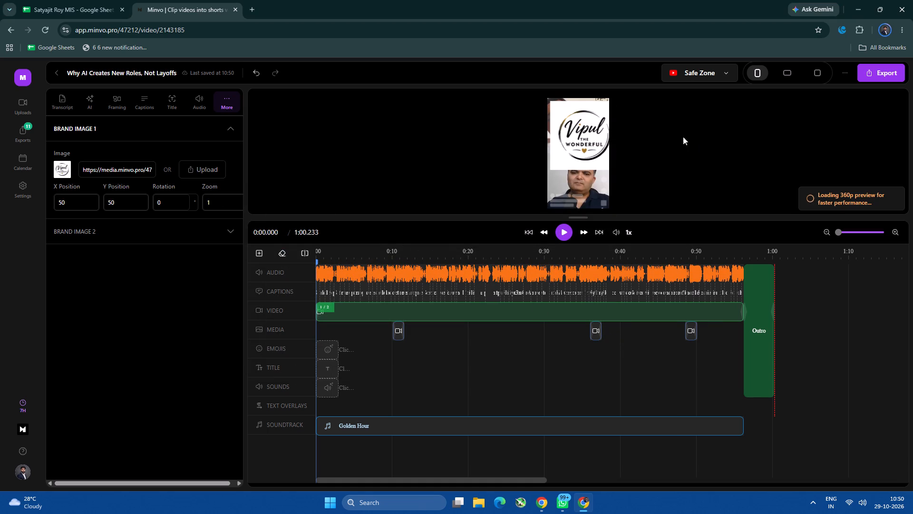
# Shrink the Brand Image 1 logo to about 0.22 zoom and place it in the video frame's upper-left corner, about X -485, Y -480.
pyautogui.moveTo(583, 158); pyautogui.dragTo(564, 158)
pyautogui.moveTo(595, 163); pyautogui.dragTo(577, 163)
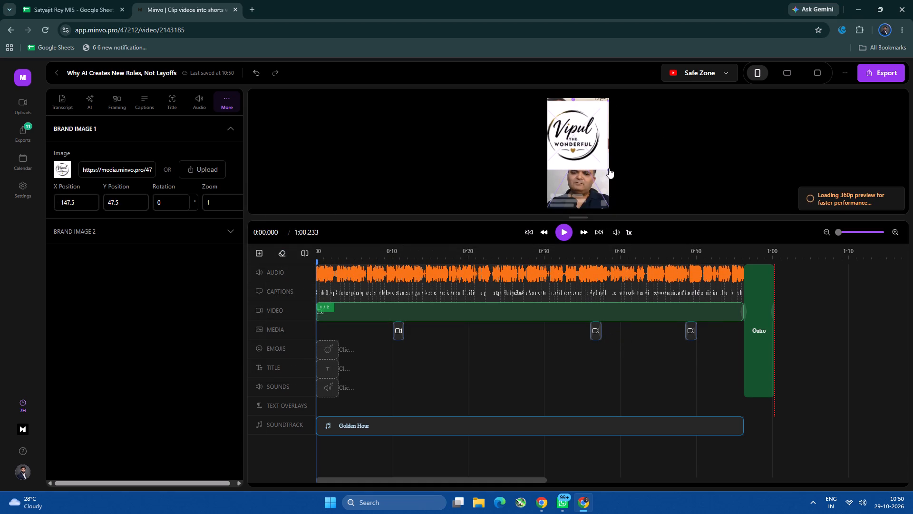
pyautogui.moveTo(608, 169); pyautogui.dragTo(537, 72)
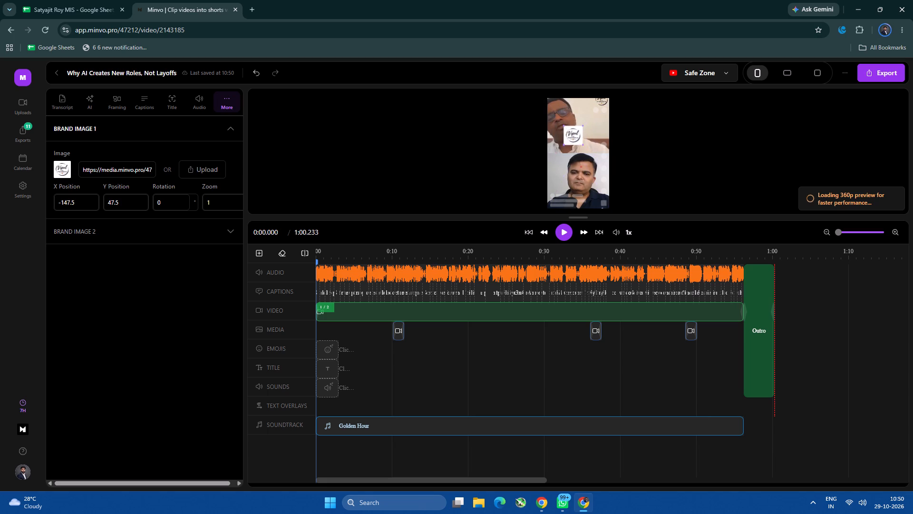
pyautogui.moveTo(537, 72); pyautogui.dragTo(535, 79)
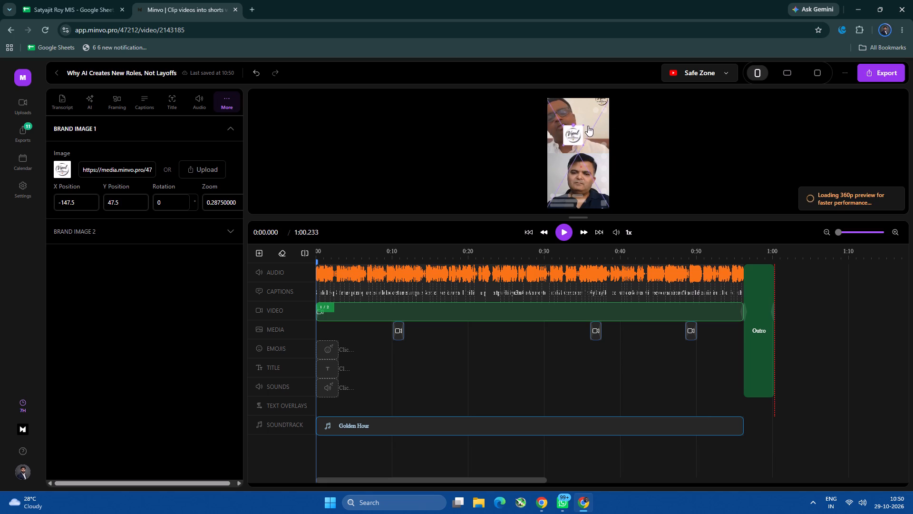
pyautogui.moveTo(573, 136); pyautogui.dragTo(596, 112)
pyautogui.moveTo(571, 139); pyautogui.dragTo(561, 126)
pyautogui.moveTo(561, 126); pyautogui.dragTo(513, 41)
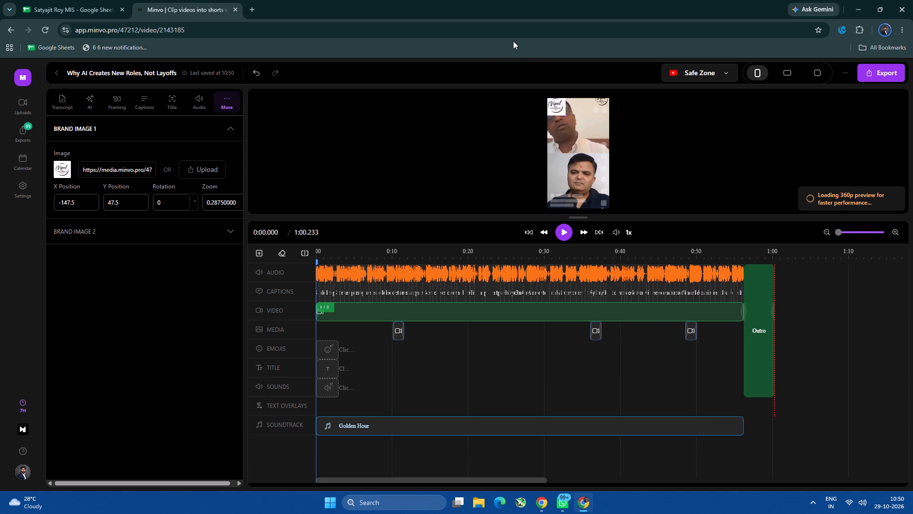
pyautogui.moveTo(513, 41); pyautogui.dragTo(511, 42)
pyautogui.moveTo(564, 116); pyautogui.dragTo(554, 111)
pyautogui.moveTo(553, 107); pyautogui.dragTo(550, 105)
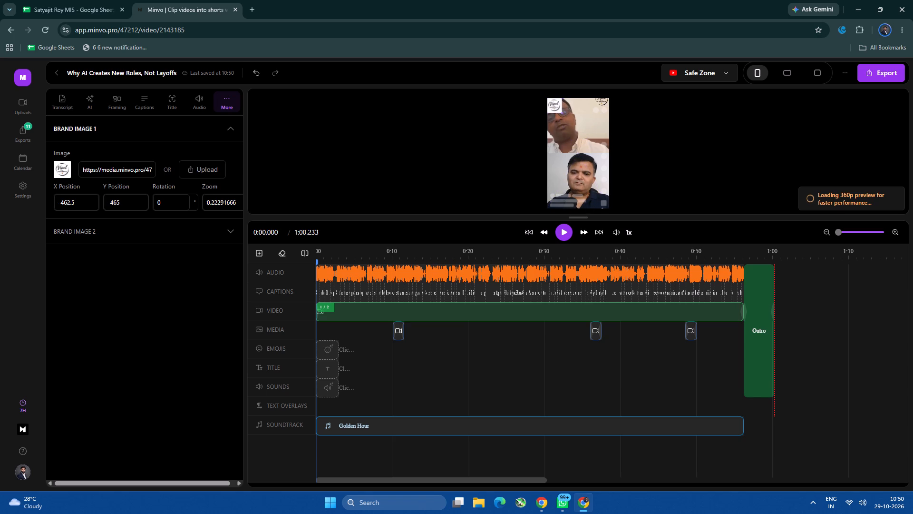
pyautogui.moveTo(550, 105); pyautogui.dragTo(549, 104)
pyautogui.click(492, 122)
# Play back the opening seconds of the clip to check the repositioned logo.
pyautogui.click(569, 234)
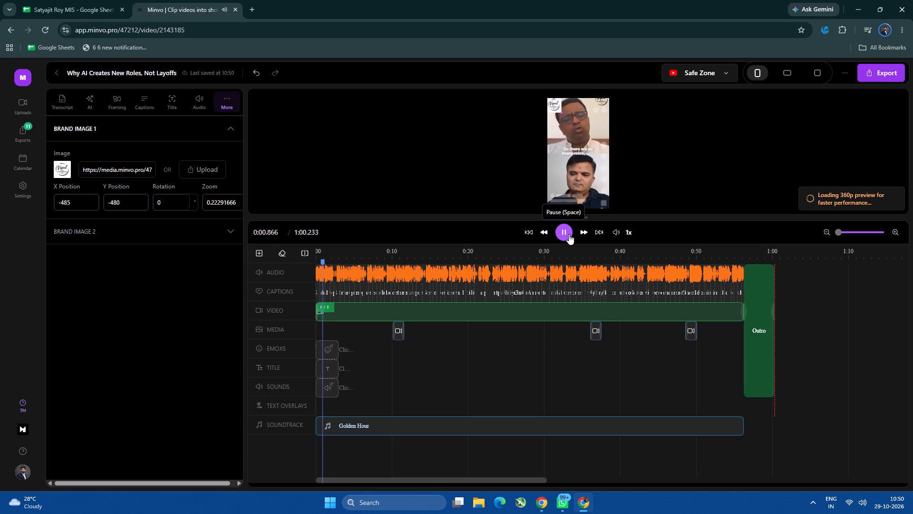
pyautogui.click(475, 141)
pyautogui.press('space')
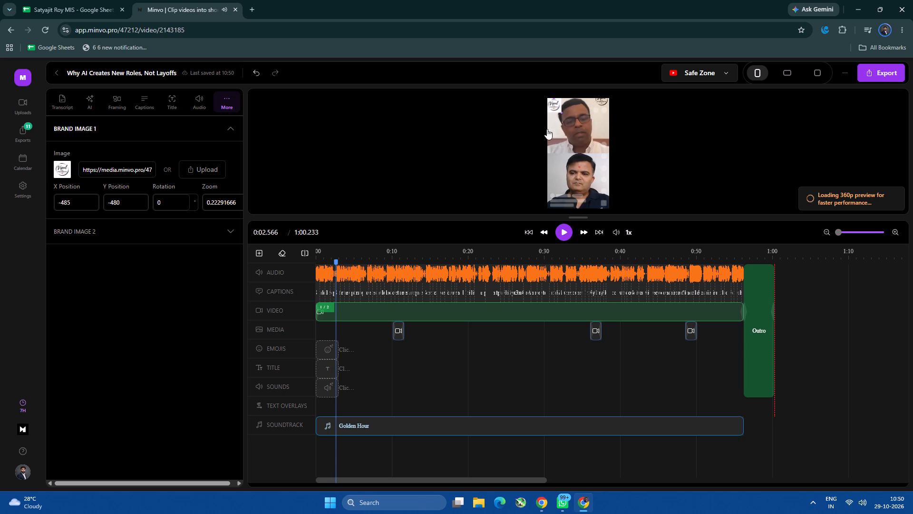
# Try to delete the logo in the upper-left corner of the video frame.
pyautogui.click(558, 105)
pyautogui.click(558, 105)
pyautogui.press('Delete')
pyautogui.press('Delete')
# Open the Brand Image 2 settings.
pyautogui.click(227, 229)
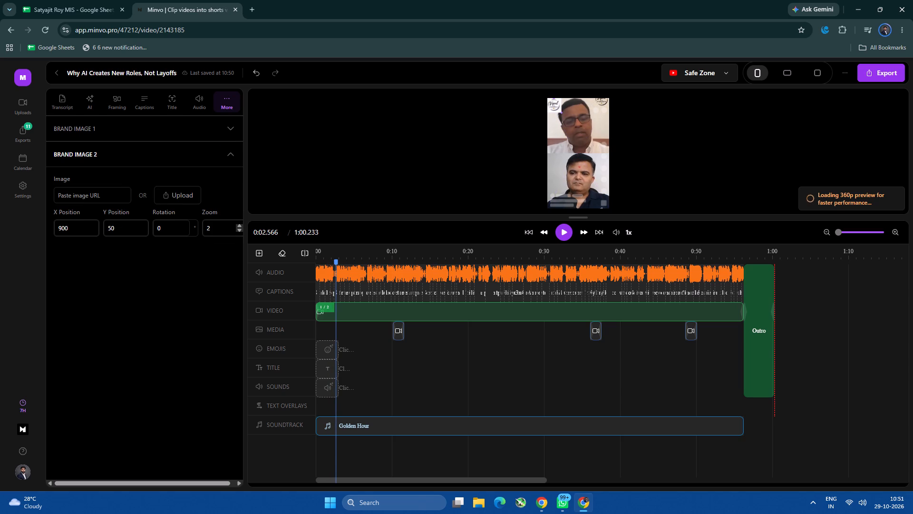
# Open Canva in a new browser tab.
pyautogui.click(250, 10)
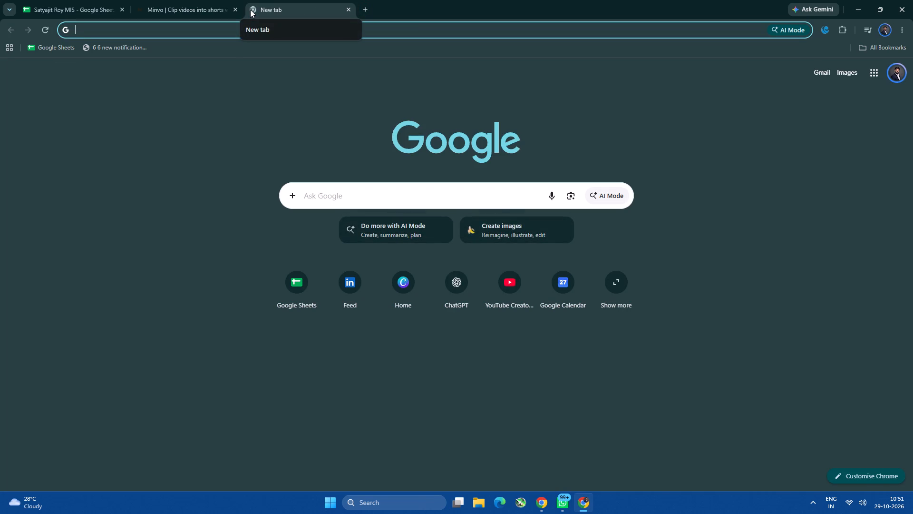
pyautogui.write('canva')
pyautogui.press('Return')
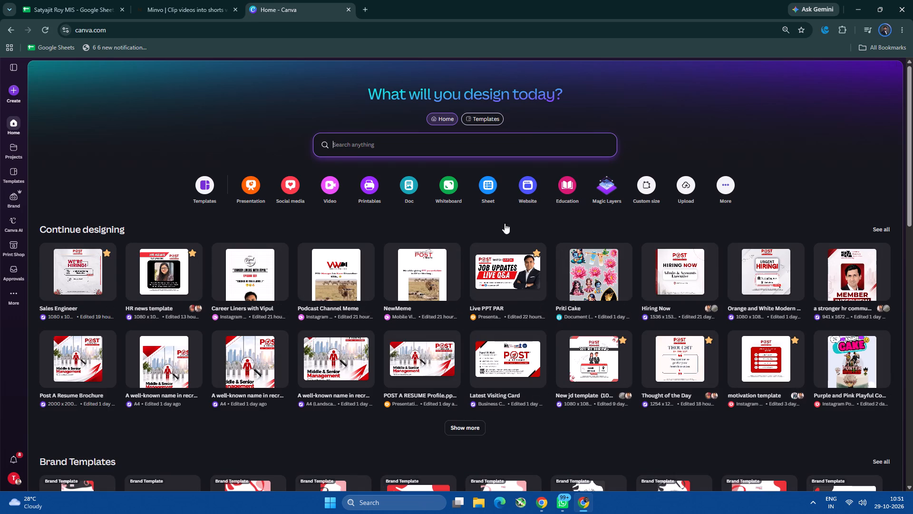
# Find and open the JD multi-design among the recent designs and go to page 19 with the Vipul The Wonderful logo.
pyautogui.click(463, 431)
pyautogui.scroll(-4, 620, 142)
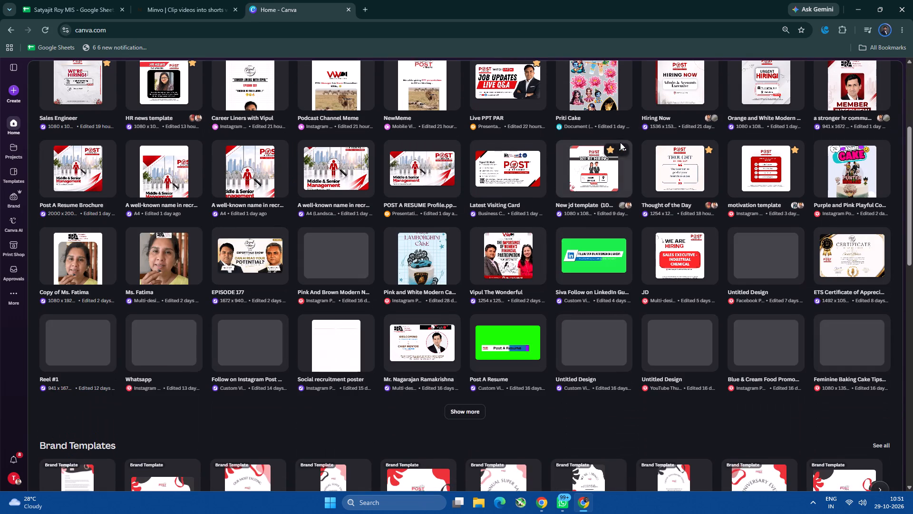
pyautogui.scroll(-2, 620, 142)
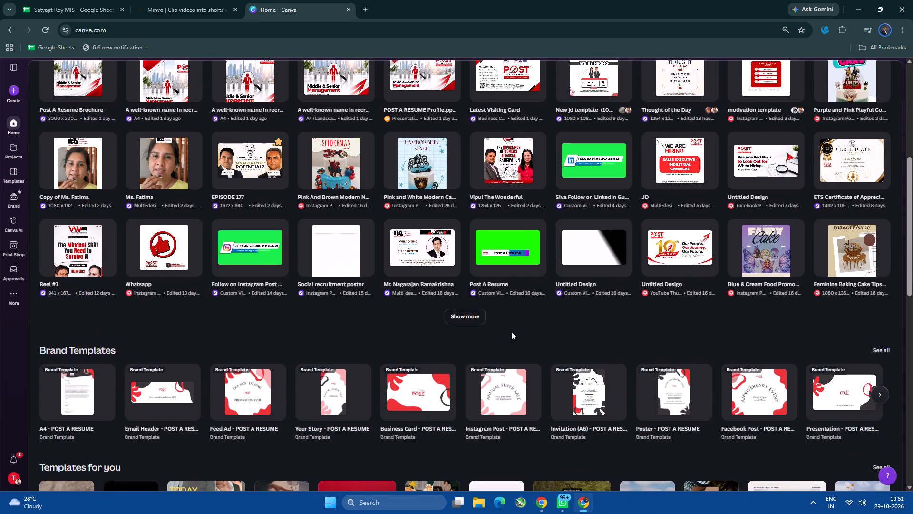
pyautogui.click(455, 318)
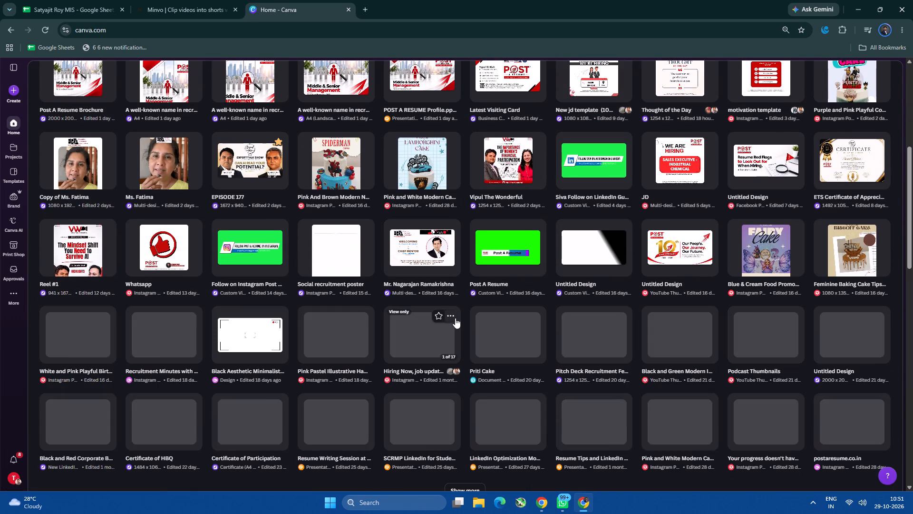
pyautogui.scroll(-5, 455, 316)
pyautogui.scroll(6, 455, 315)
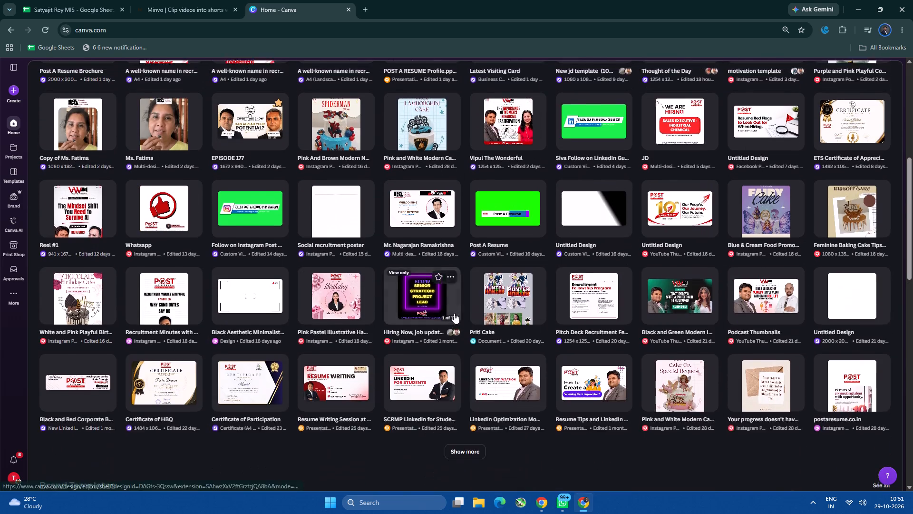
pyautogui.scroll(2, 454, 313)
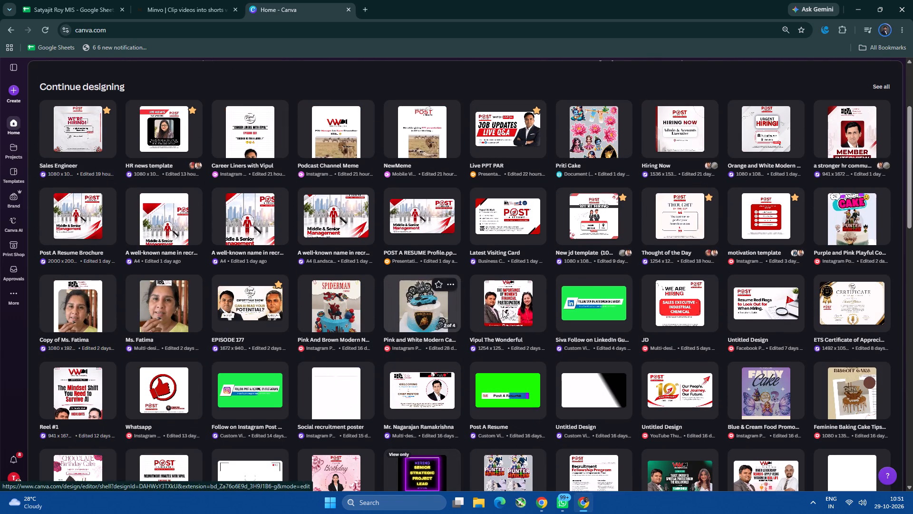
pyautogui.click(688, 308)
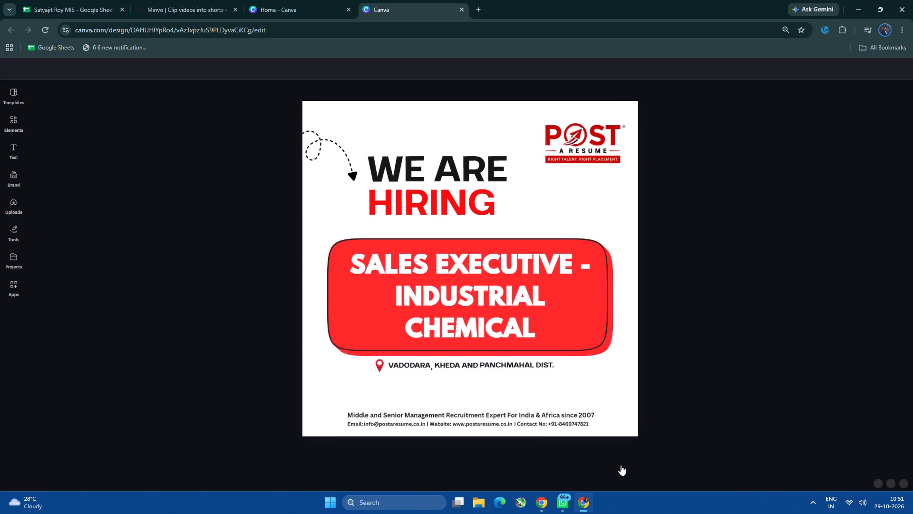
pyautogui.moveTo(602, 473); pyautogui.dragTo(760, 469)
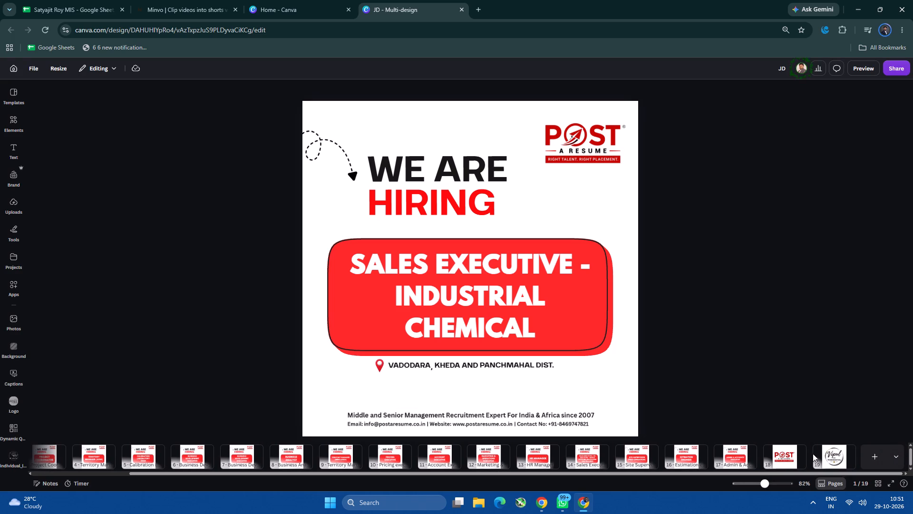
pyautogui.click(830, 452)
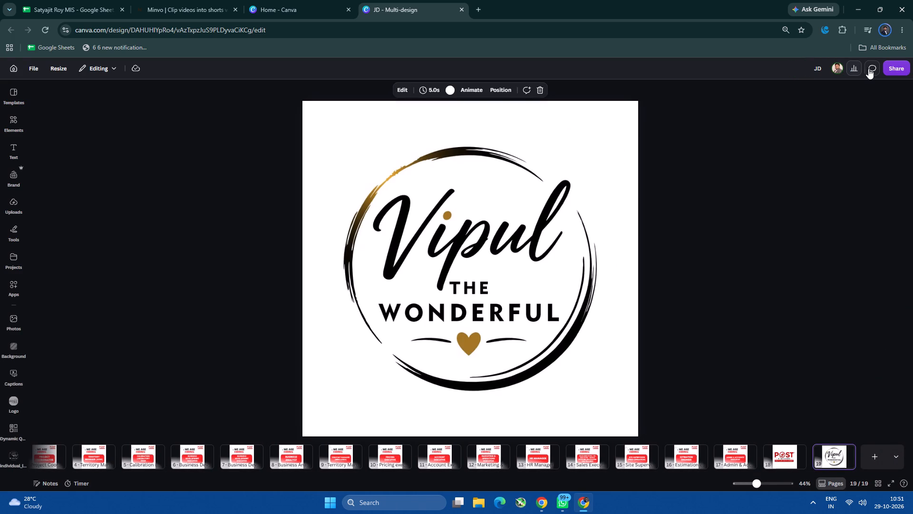
# Download only page 19 as a PNG with a transparent background, hiding the transparency tip.
pyautogui.click(886, 69)
pyautogui.click(779, 240)
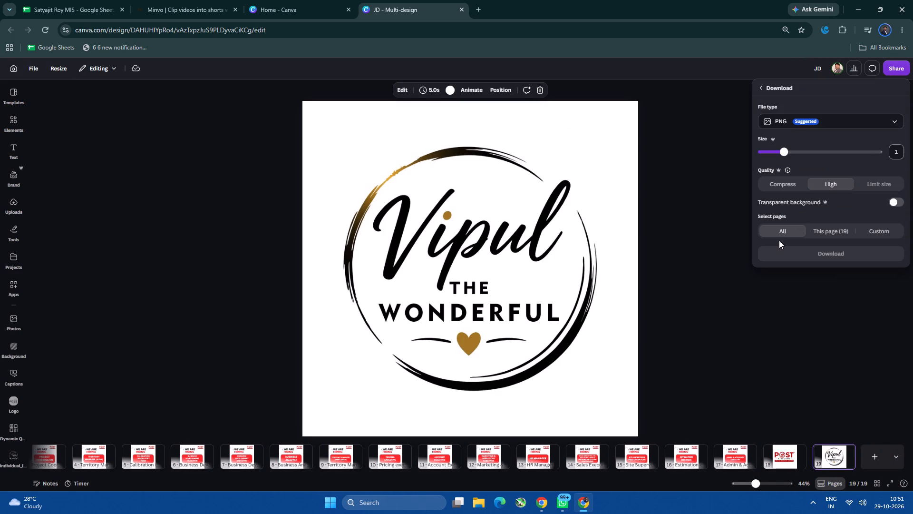
pyautogui.click(842, 231)
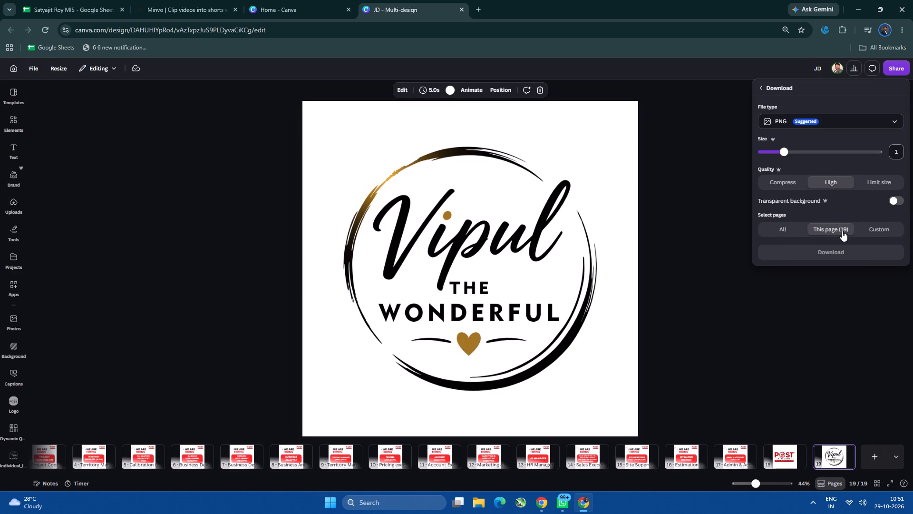
pyautogui.click(893, 200)
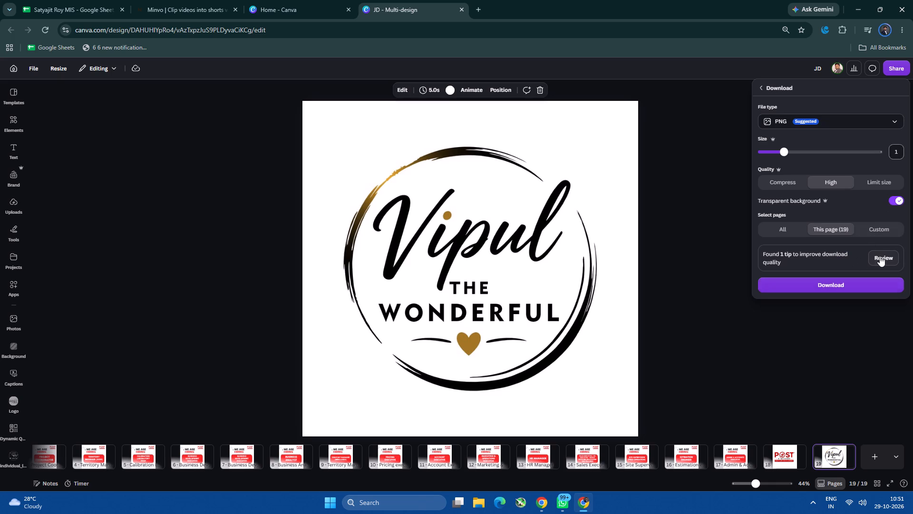
pyautogui.click(880, 256)
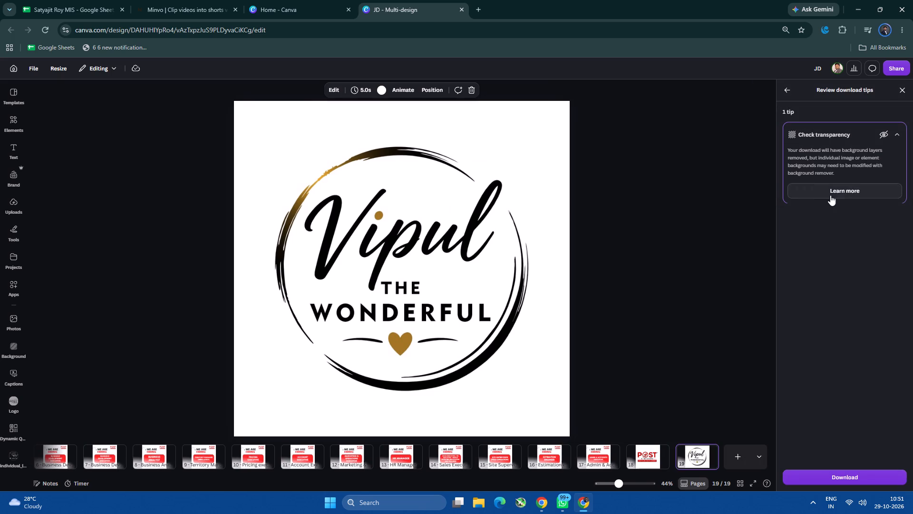
pyautogui.click(880, 133)
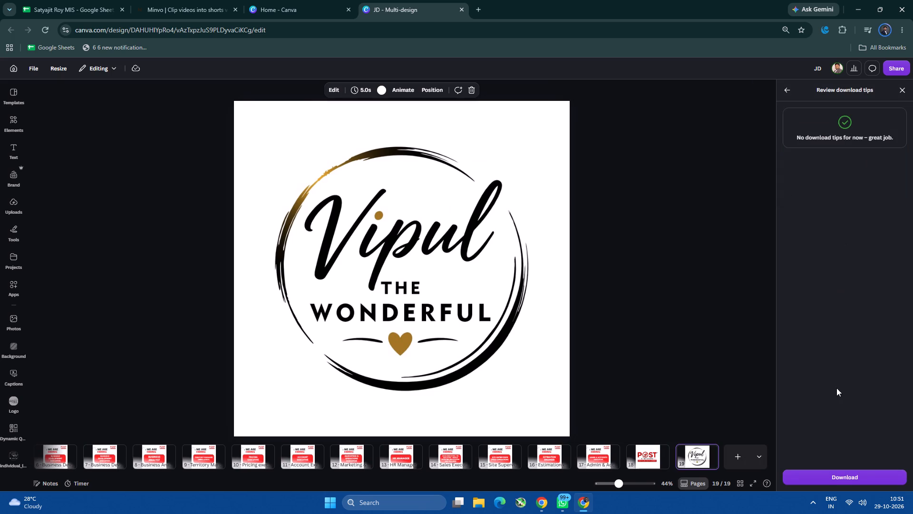
pyautogui.click(838, 472)
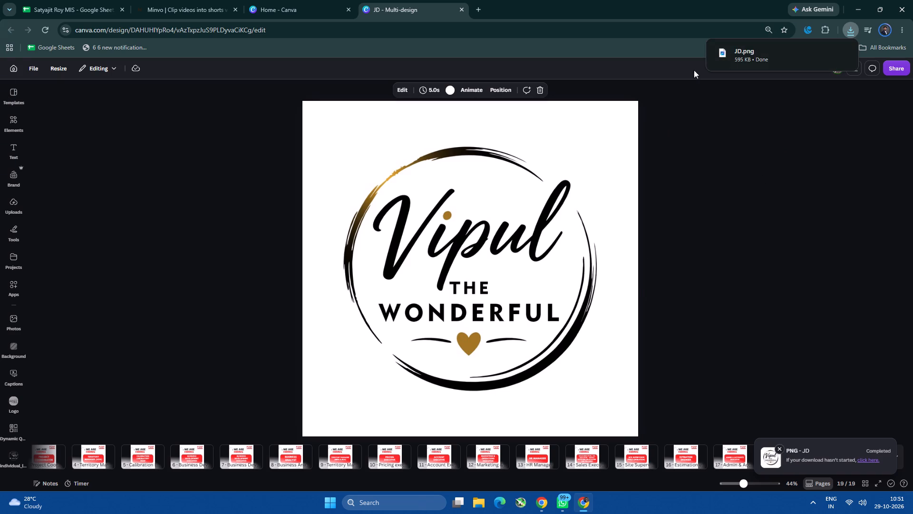
# View the downloaded JD.png to check its background, and close it again.
pyautogui.doubleClick(762, 56)
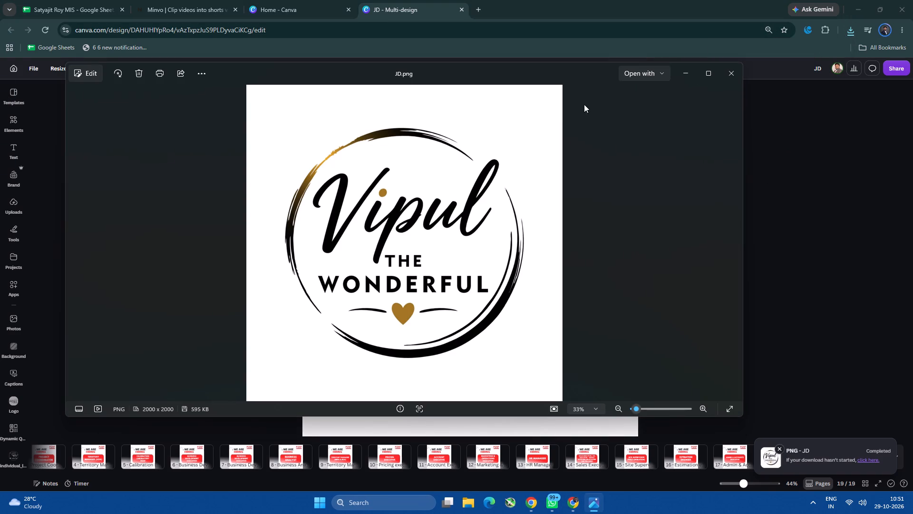
pyautogui.click(727, 70)
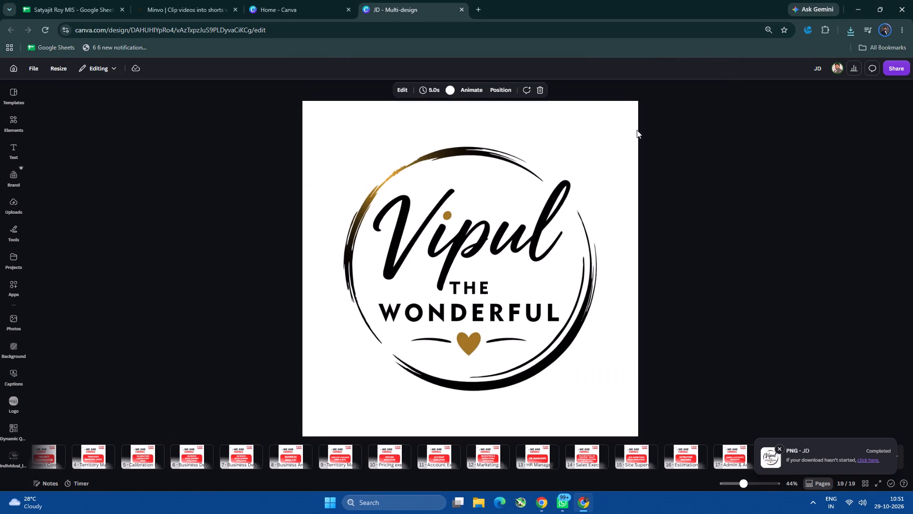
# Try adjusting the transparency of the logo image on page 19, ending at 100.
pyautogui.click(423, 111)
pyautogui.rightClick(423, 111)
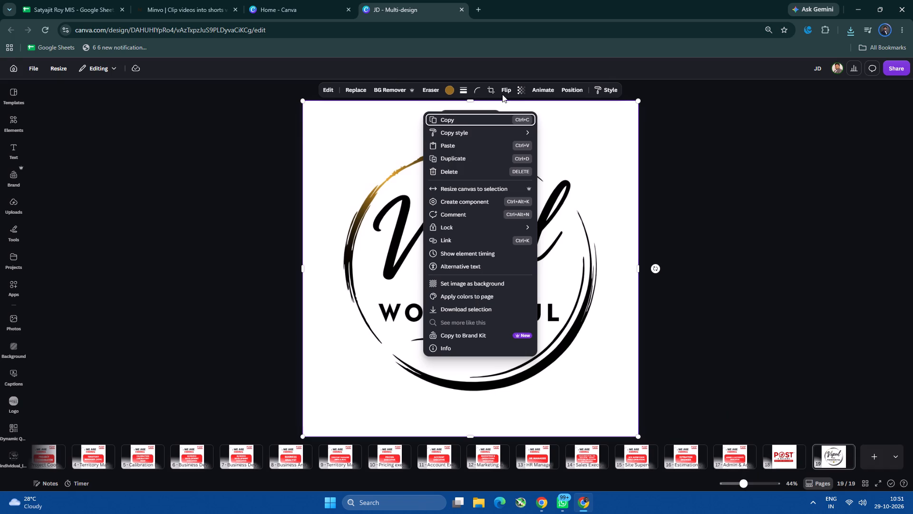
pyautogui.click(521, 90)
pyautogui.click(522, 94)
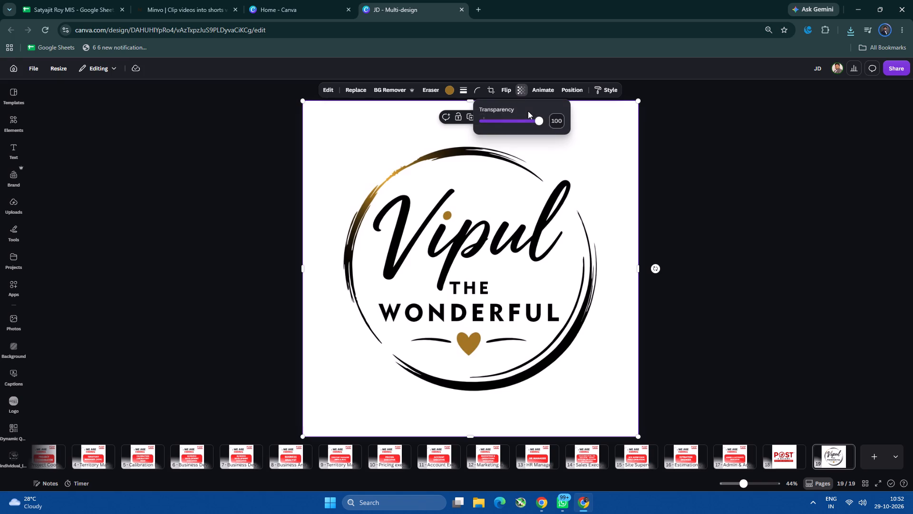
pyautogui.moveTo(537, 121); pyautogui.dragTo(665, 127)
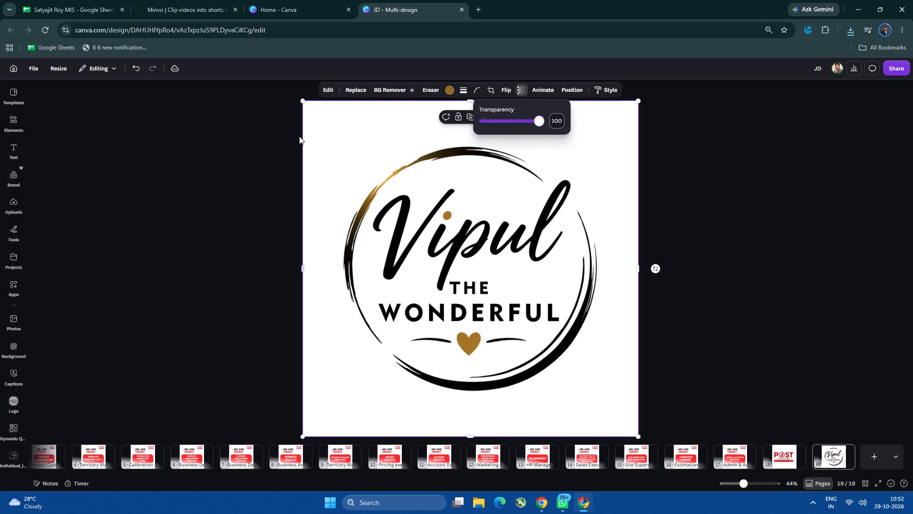
# Shrink the logo image slightly from its upper-left corner on page 19.
pyautogui.moveTo(302, 100); pyautogui.dragTo(324, 121)
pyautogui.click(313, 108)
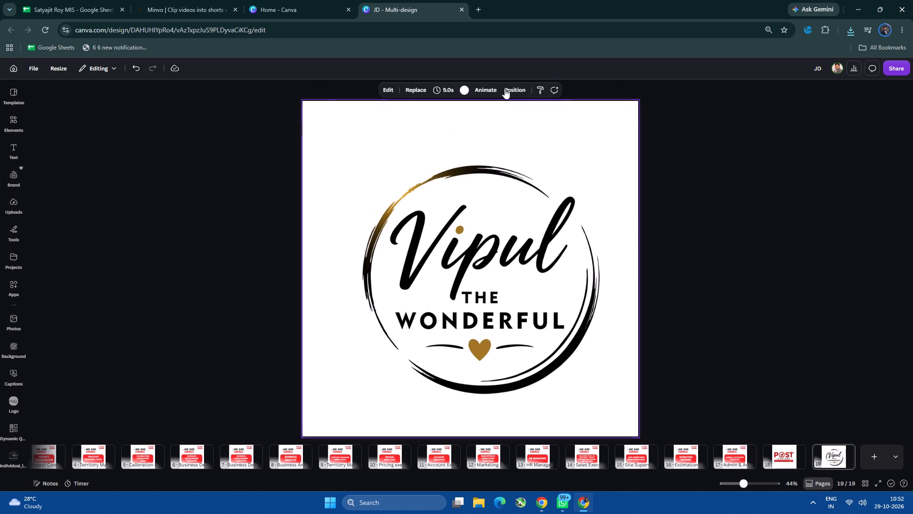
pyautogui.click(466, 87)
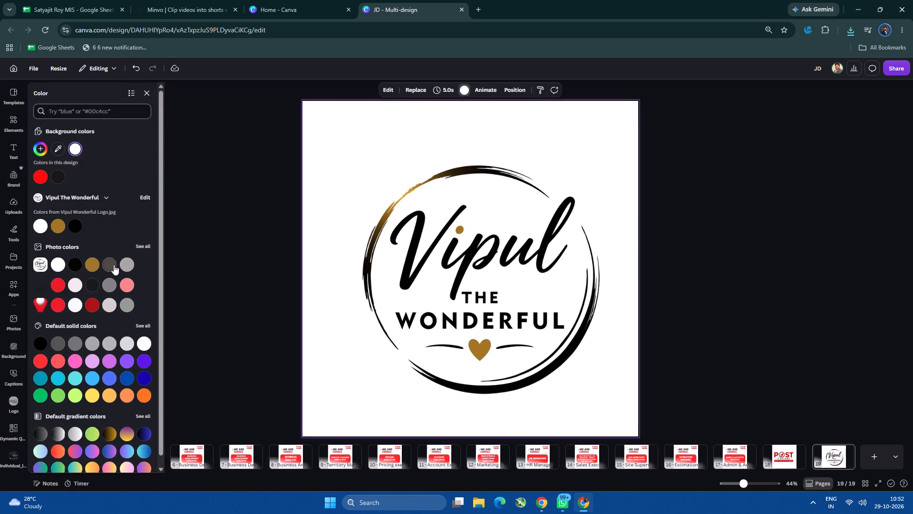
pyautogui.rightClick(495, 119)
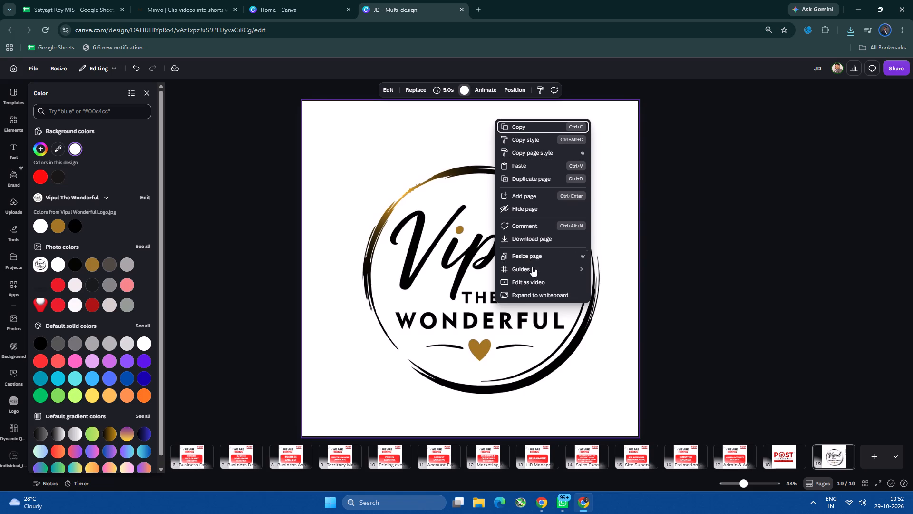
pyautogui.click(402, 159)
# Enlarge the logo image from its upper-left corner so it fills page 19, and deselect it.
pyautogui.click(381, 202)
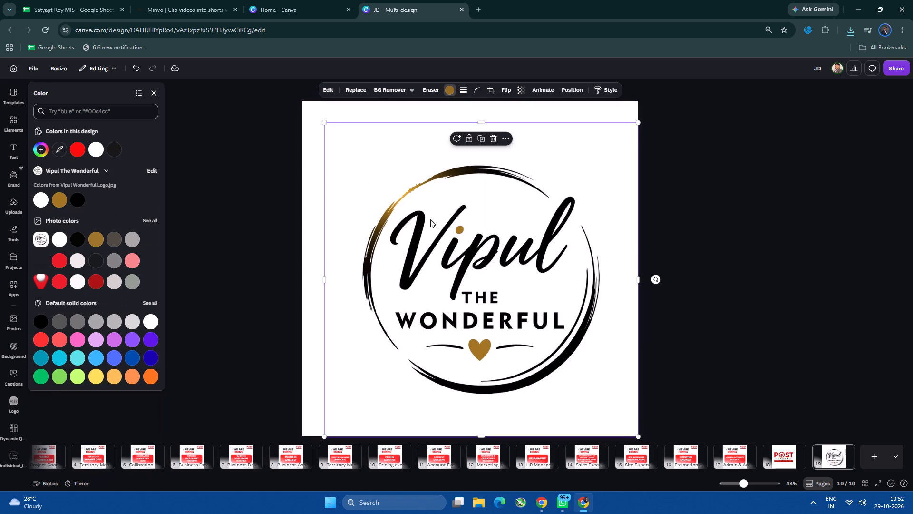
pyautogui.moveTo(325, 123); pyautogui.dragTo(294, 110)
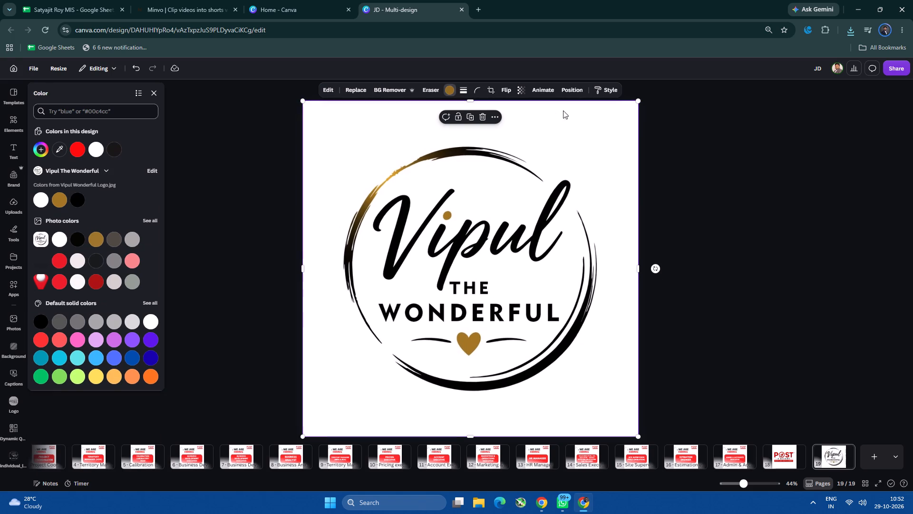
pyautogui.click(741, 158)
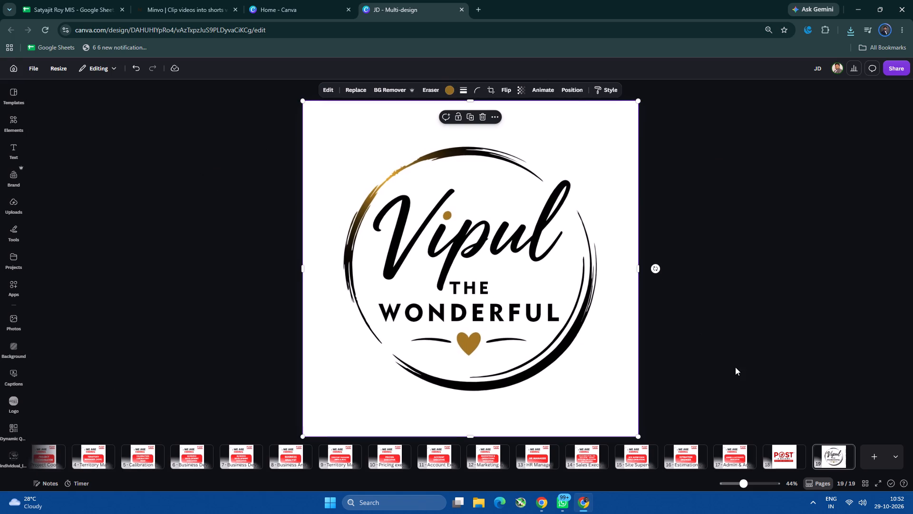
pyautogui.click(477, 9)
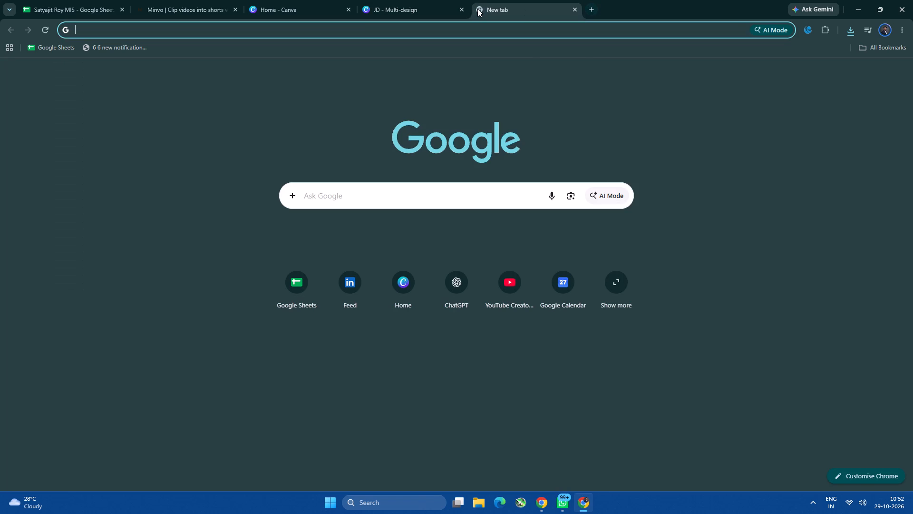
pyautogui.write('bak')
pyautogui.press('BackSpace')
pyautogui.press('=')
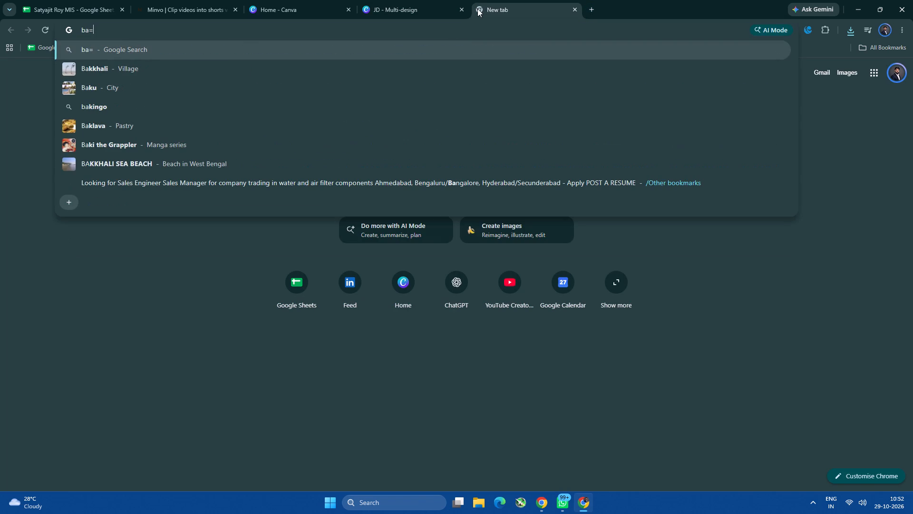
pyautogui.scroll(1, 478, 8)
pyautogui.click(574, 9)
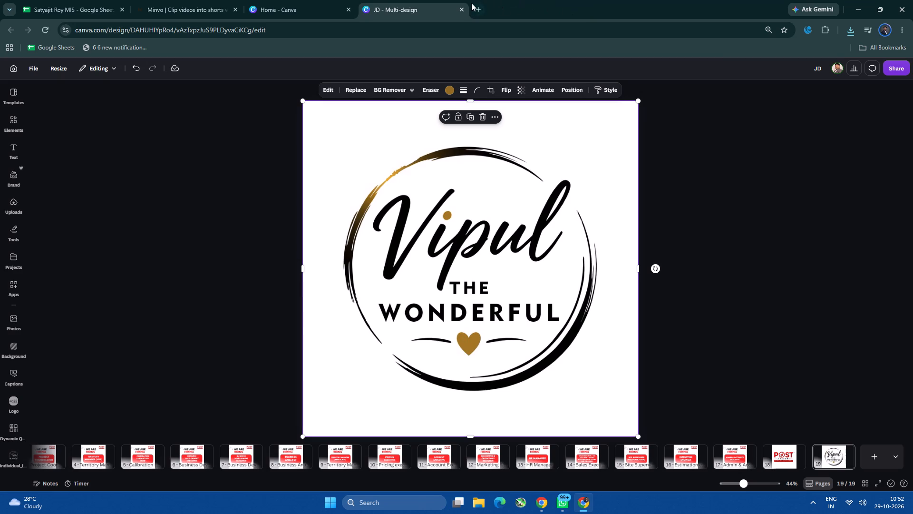
# Close the JD design and the Canva home page.
pyautogui.click(463, 8)
pyautogui.click(349, 9)
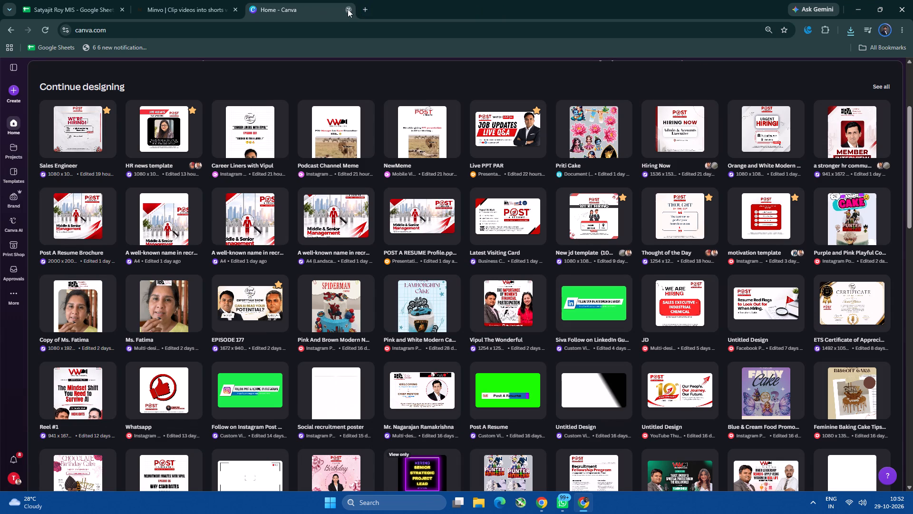
pyautogui.click(55, 0)
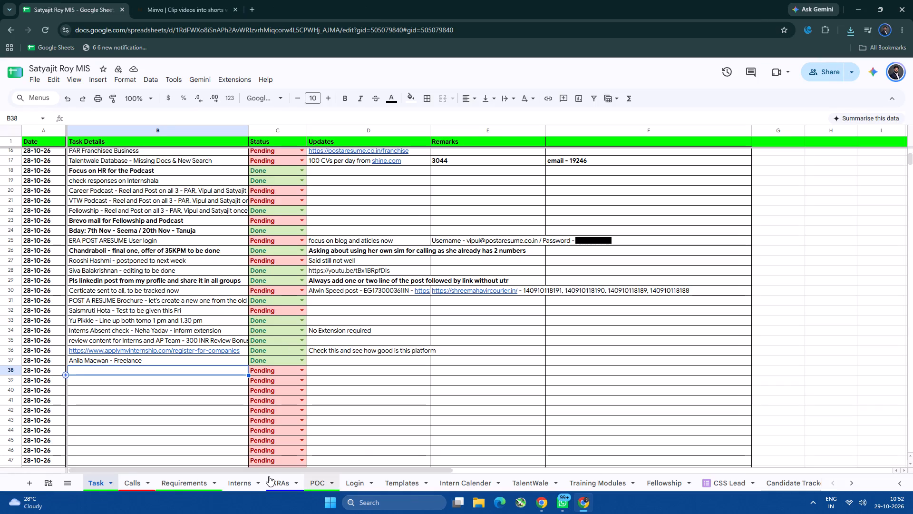
pyautogui.click(277, 482)
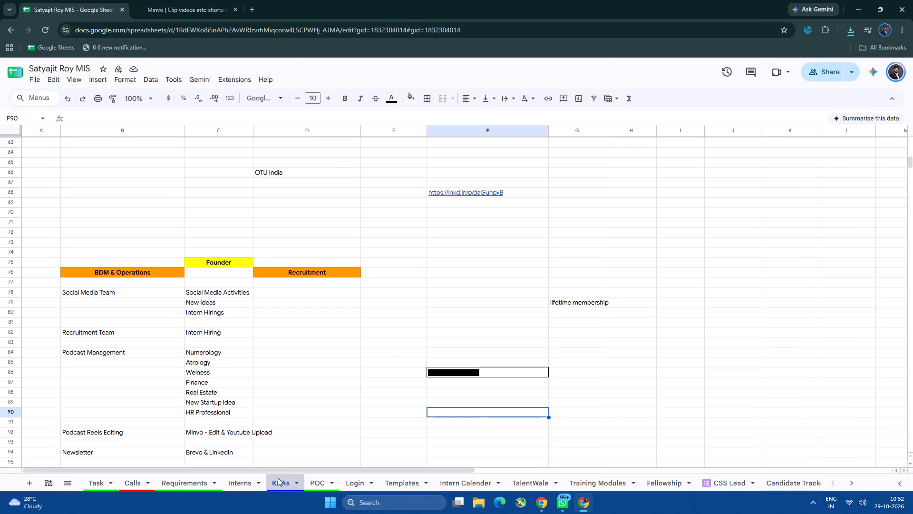
pyautogui.scroll(12, 310, 392)
pyautogui.scroll(-2, 311, 340)
pyautogui.scroll(-3, 204, 416)
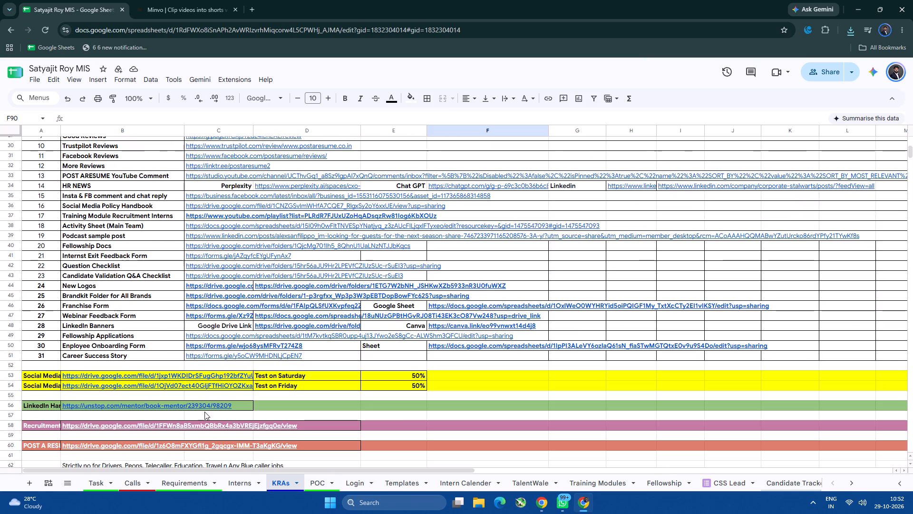
pyautogui.click(217, 297)
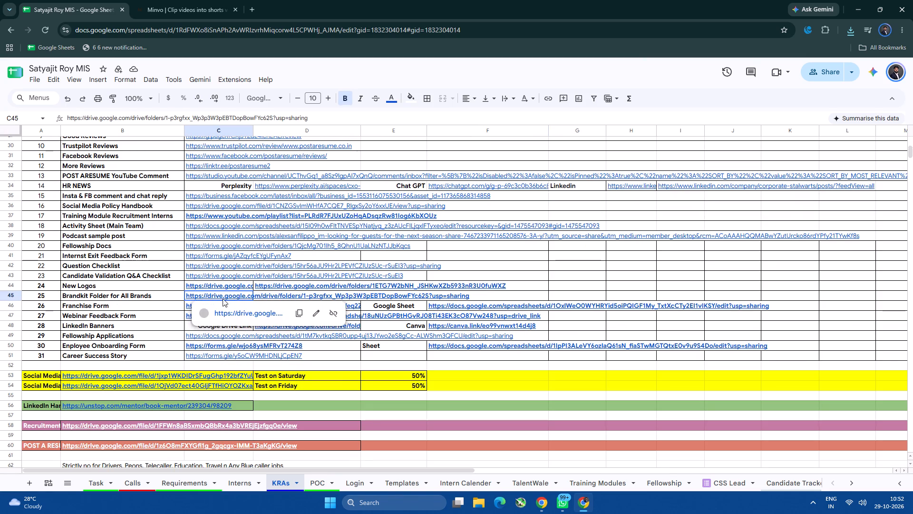
pyautogui.click(247, 321)
pyautogui.click(250, 311)
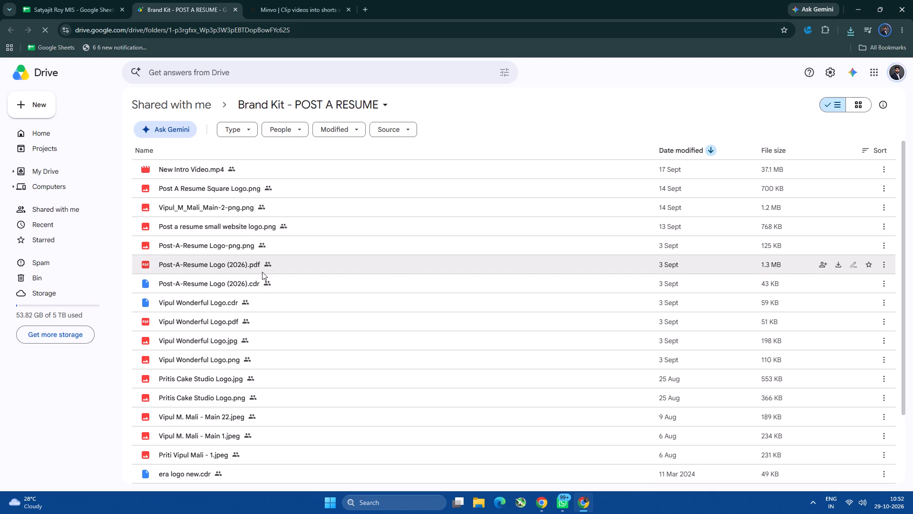
# Find Vipul Wonderful Logo.png in the Brand Kit - POST A RESUME folder, preview it and download it.
pyautogui.click(237, 220)
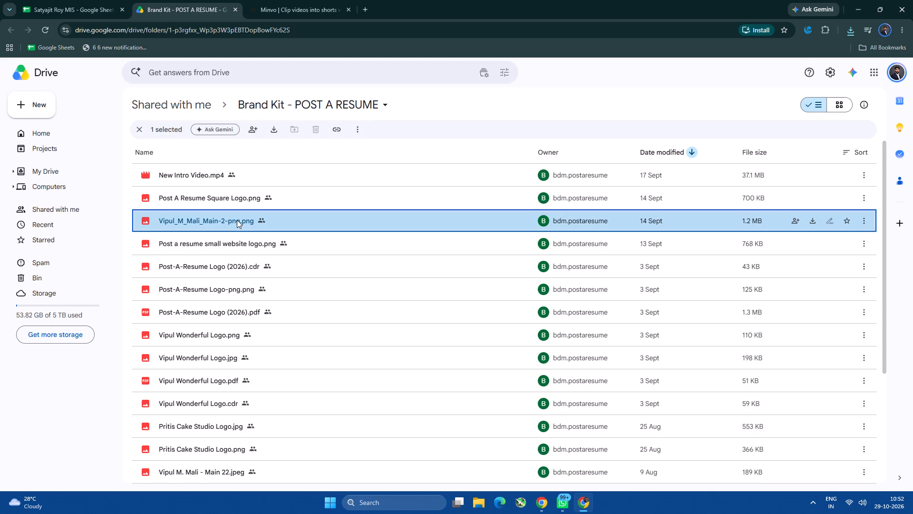
pyautogui.scroll(-4, 262, 327)
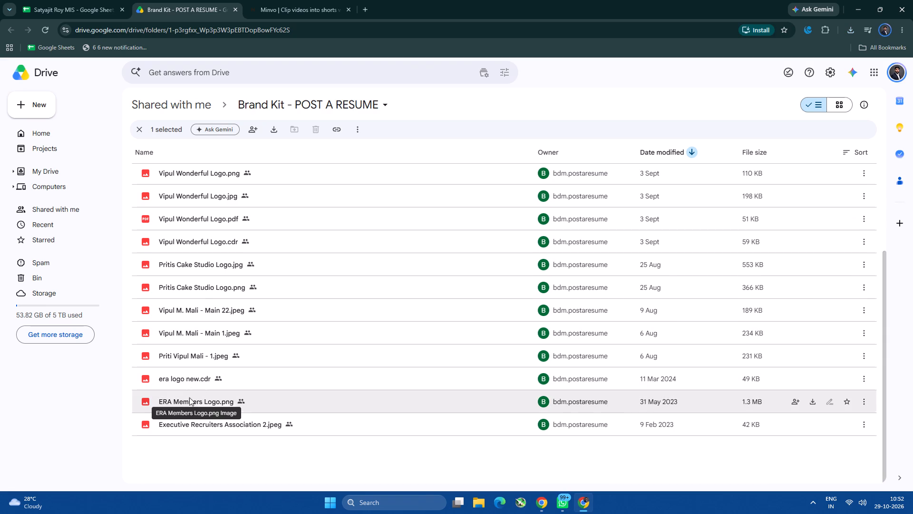
pyautogui.scroll(1, 281, 300)
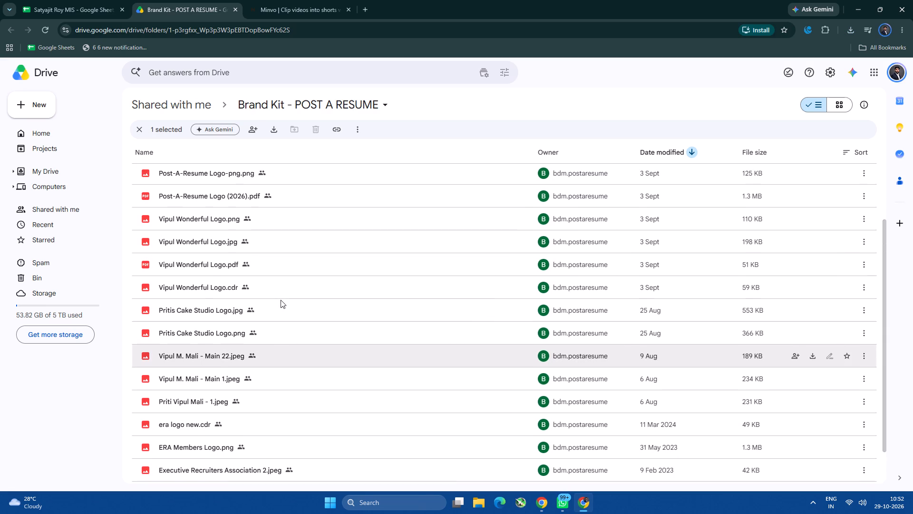
pyautogui.scroll(3, 273, 306)
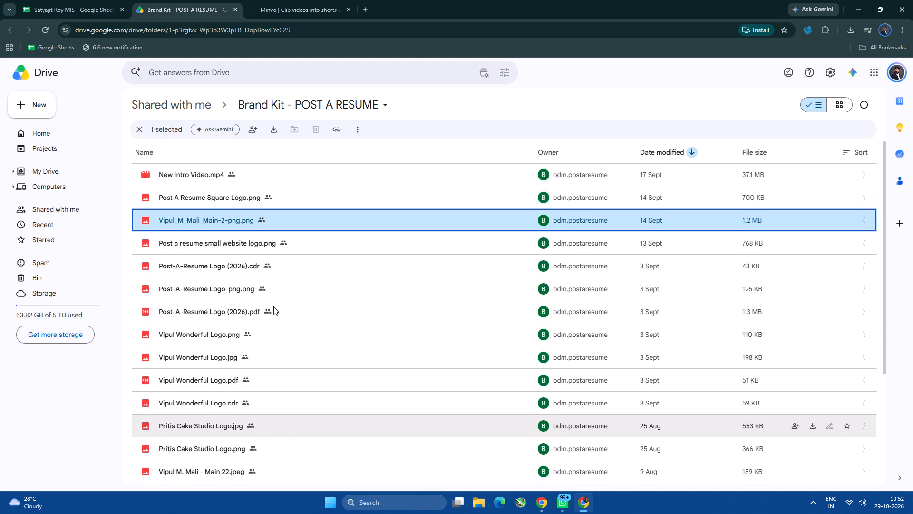
pyautogui.scroll(2, 273, 306)
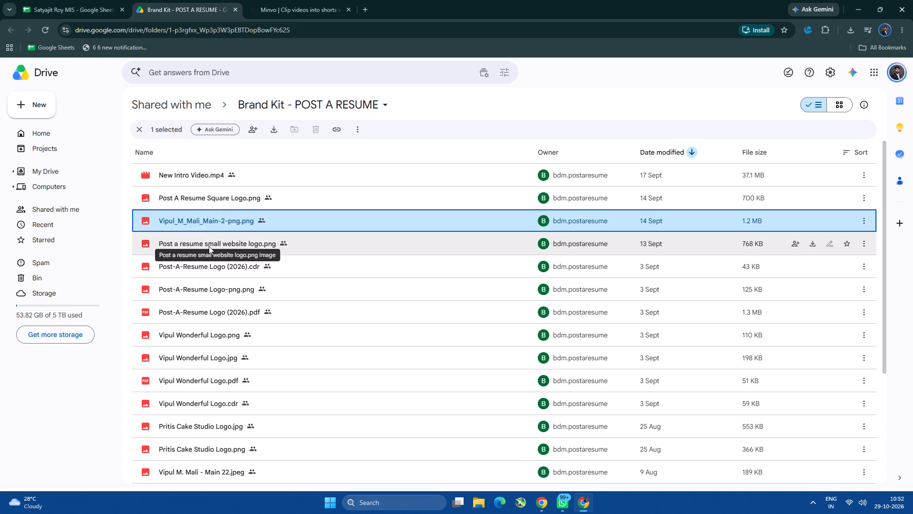
pyautogui.click(204, 337)
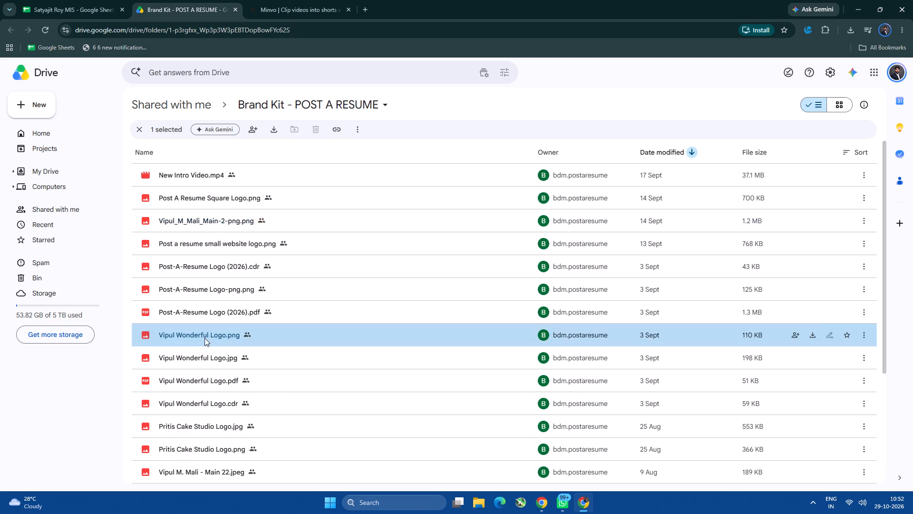
pyautogui.doubleClick(204, 338)
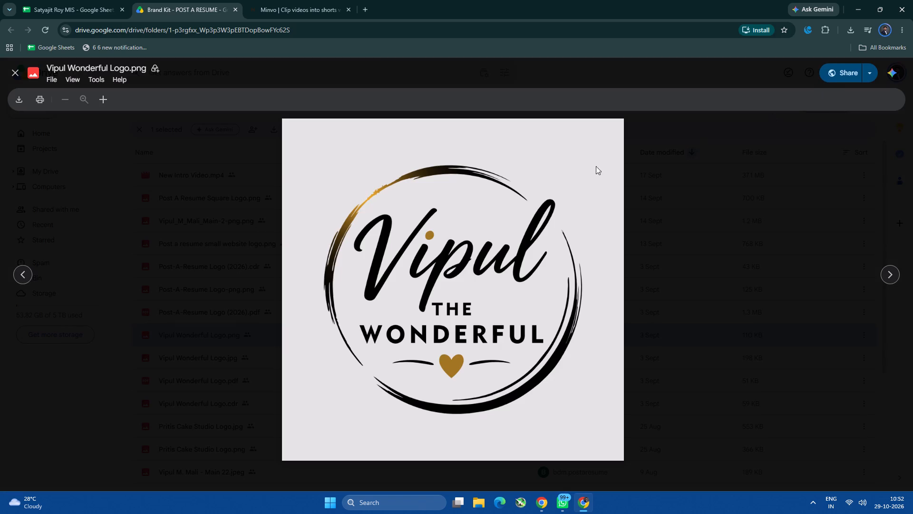
pyautogui.click(19, 102)
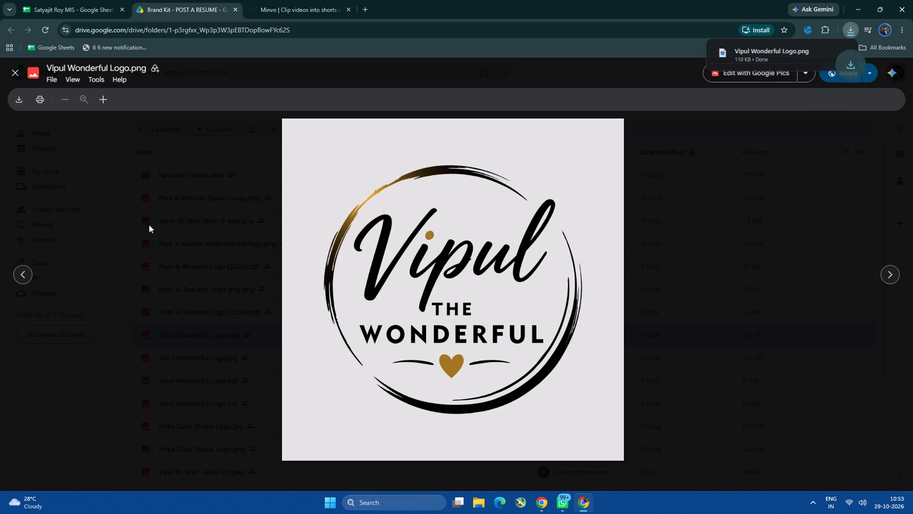
# Switch to Minvo and upload the Vipul Wonderful Logo PNG from Downloads as Brand Image 2.
pyautogui.click(302, 0)
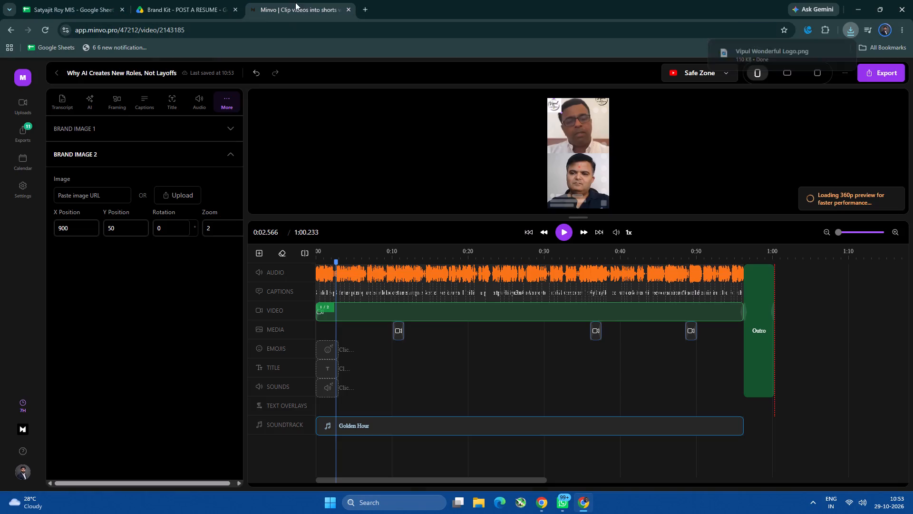
pyautogui.click(71, 201)
pyautogui.click(179, 192)
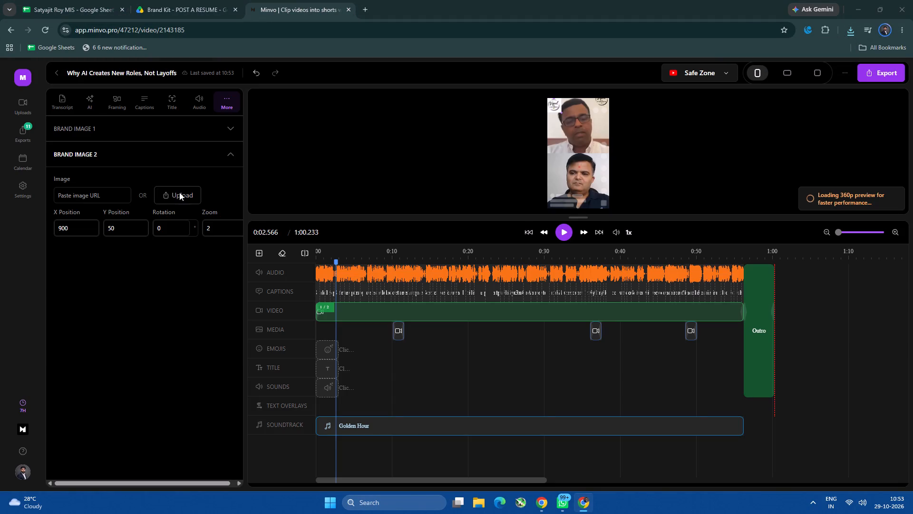
pyautogui.scroll(4, 291, 208)
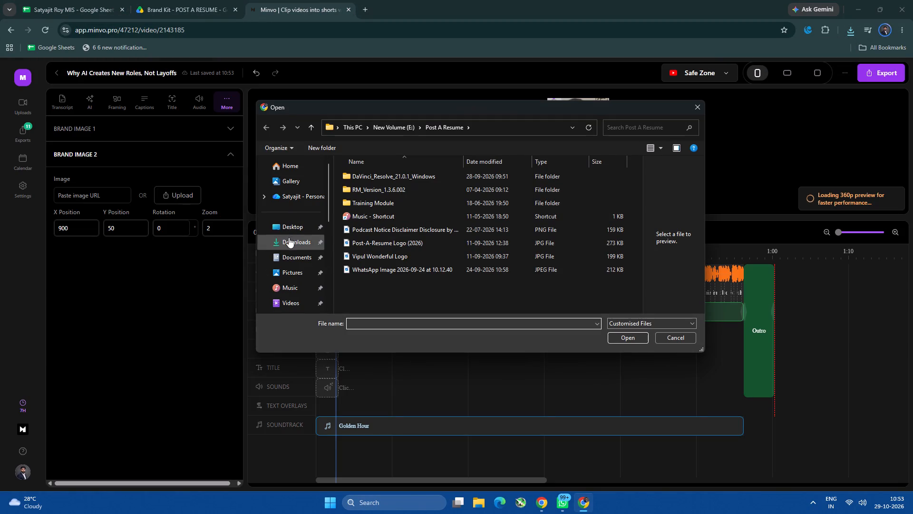
pyautogui.click(289, 237)
pyautogui.click(368, 191)
pyautogui.click(622, 339)
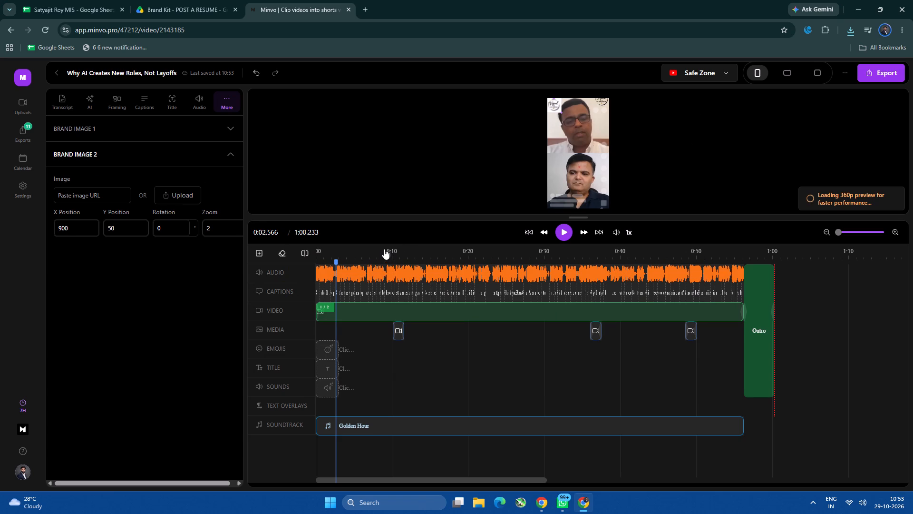
# Reposition the oversized Brand Image 2 logo in the video preview and scale it down to a zoom of about 0.37.
pyautogui.moveTo(552, 107); pyautogui.dragTo(458, 139)
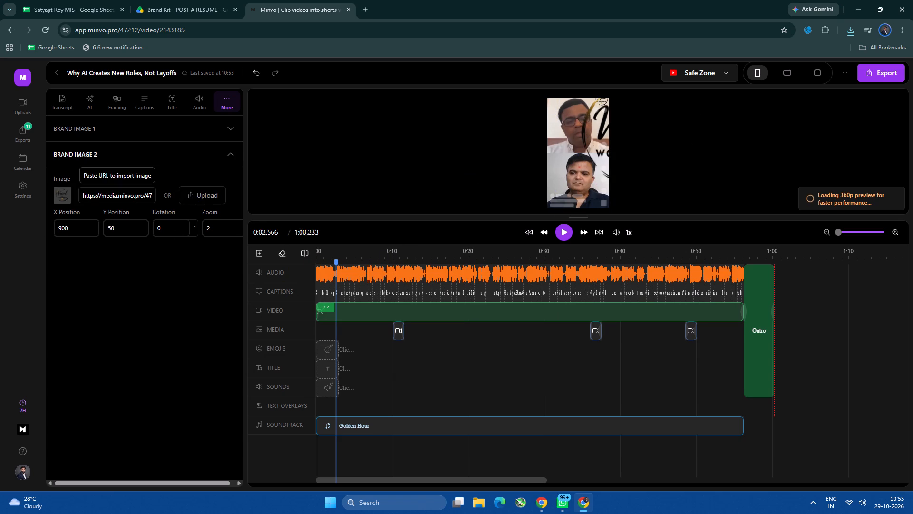
pyautogui.moveTo(592, 148); pyautogui.dragTo(563, 253)
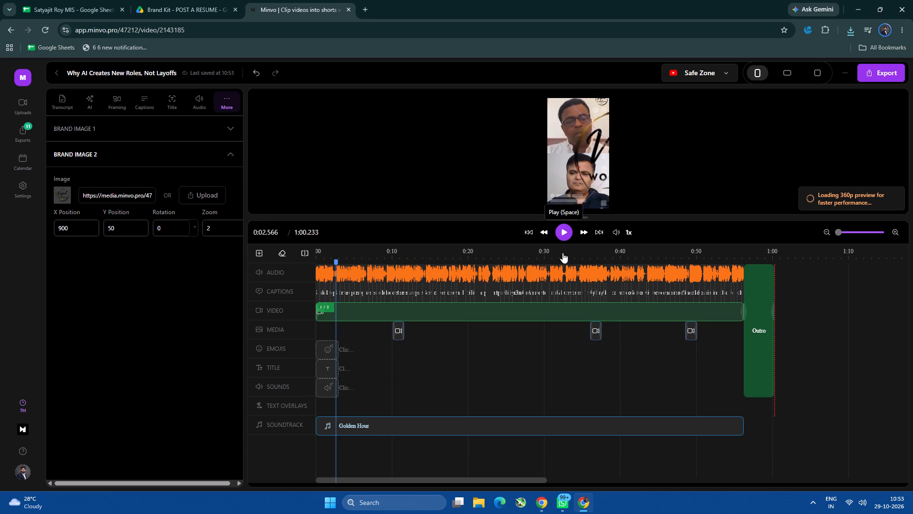
pyautogui.moveTo(563, 253); pyautogui.dragTo(564, 274)
pyautogui.moveTo(556, 103); pyautogui.dragTo(567, 120)
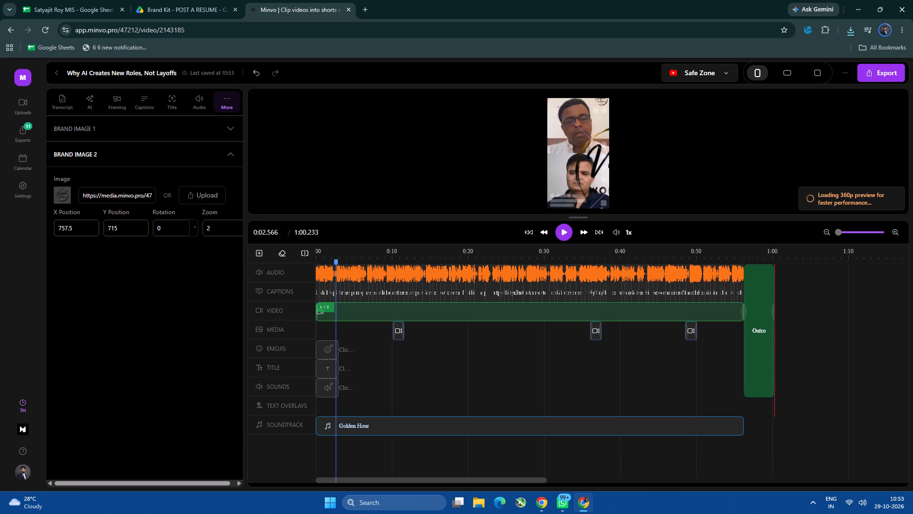
pyautogui.moveTo(567, 120); pyautogui.dragTo(641, 245)
pyautogui.moveTo(603, 178); pyautogui.dragTo(575, 161)
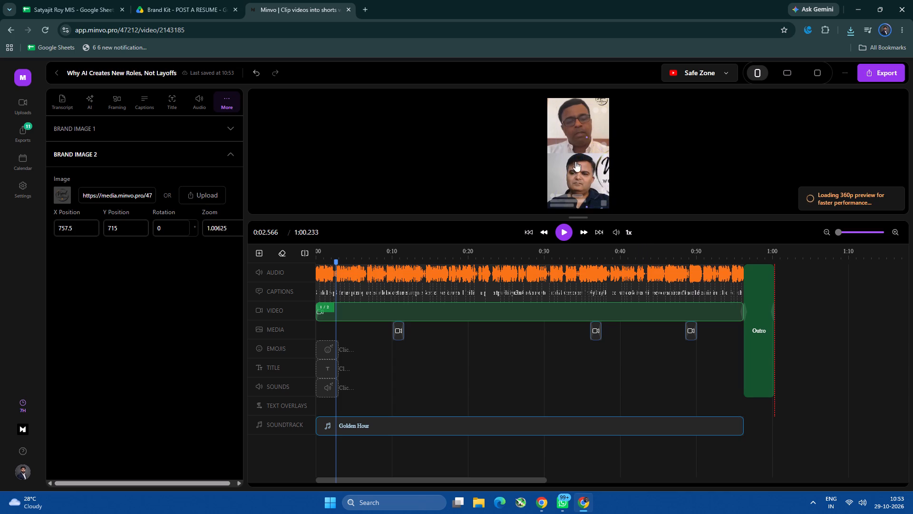
pyautogui.moveTo(575, 161); pyautogui.dragTo(549, 131)
pyautogui.moveTo(574, 194); pyautogui.dragTo(608, 139)
pyautogui.moveTo(608, 139); pyautogui.dragTo(633, 107)
# Scale Brand Image 2 down to a zoom of about 0.227 and place it in the video's top-left corner at X -467.5, Y -477.5.
pyautogui.moveTo(602, 158); pyautogui.dragTo(549, 92)
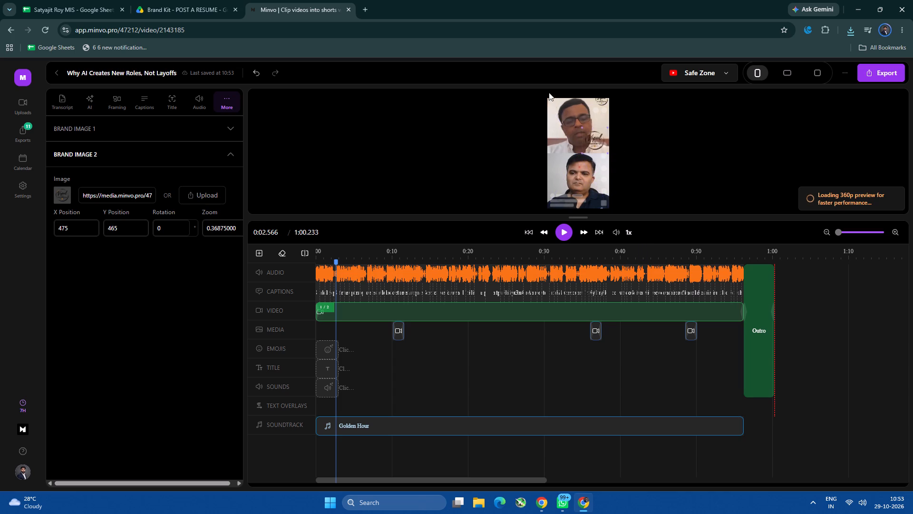
pyautogui.moveTo(549, 92); pyautogui.dragTo(509, 79)
pyautogui.moveTo(568, 147); pyautogui.dragTo(578, 138)
pyautogui.moveTo(578, 138); pyautogui.dragTo(532, 92)
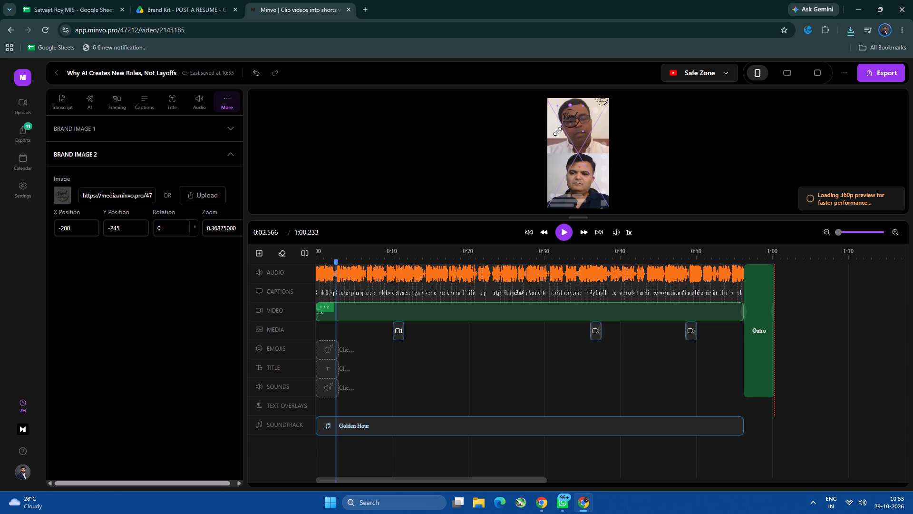
pyautogui.moveTo(558, 131); pyautogui.dragTo(576, 117)
pyautogui.moveTo(572, 118); pyautogui.dragTo(541, 89)
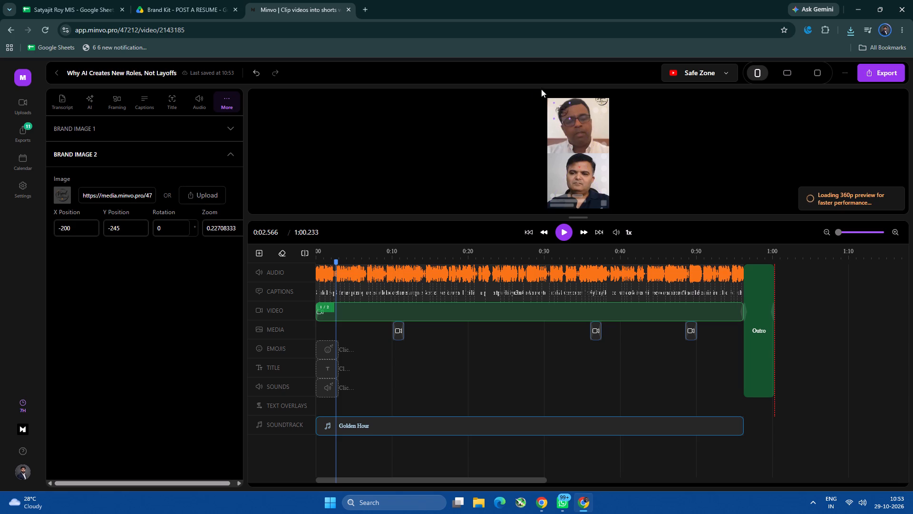
pyautogui.moveTo(541, 89); pyautogui.dragTo(521, 73)
pyautogui.click(486, 109)
# Play the short, pausing at intervals to shift the upper speaker's framing crop upward until it takes in the whole logo in the source footage.
pyautogui.click(562, 231)
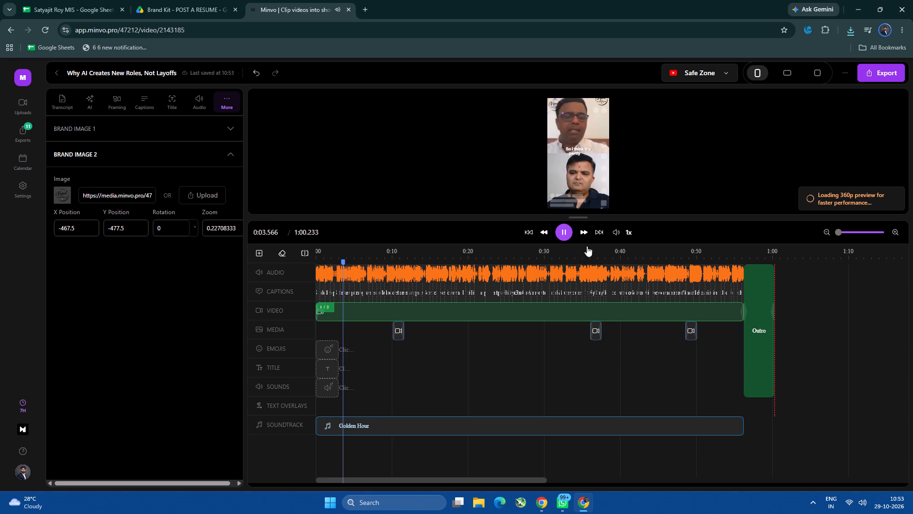
pyautogui.click(594, 128)
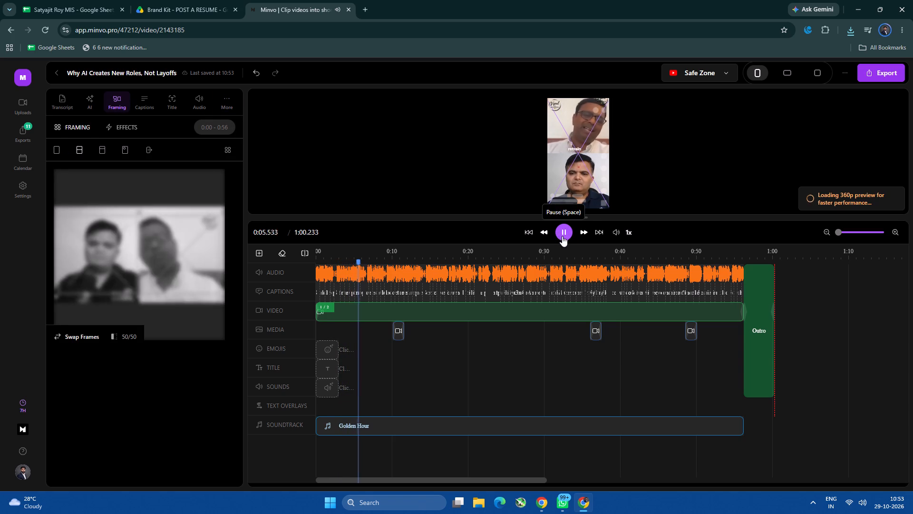
pyautogui.click(562, 236)
pyautogui.click(192, 229)
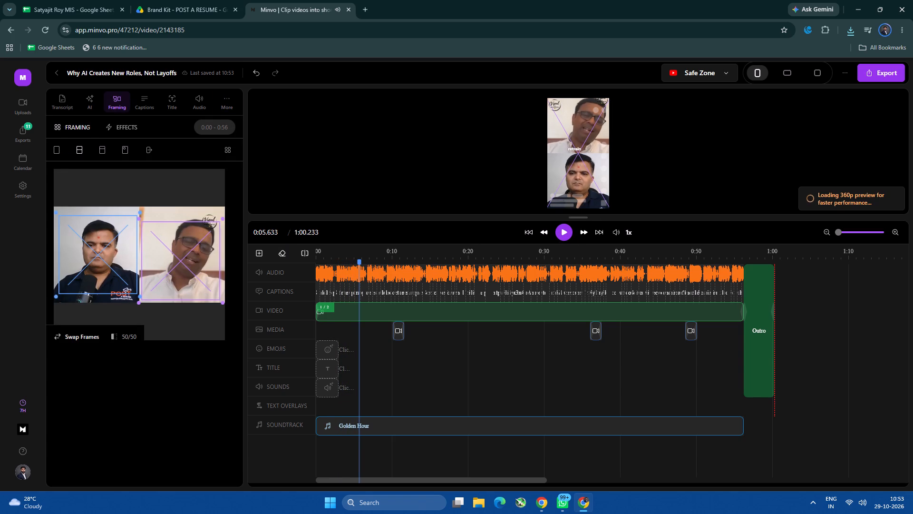
pyautogui.click(562, 234)
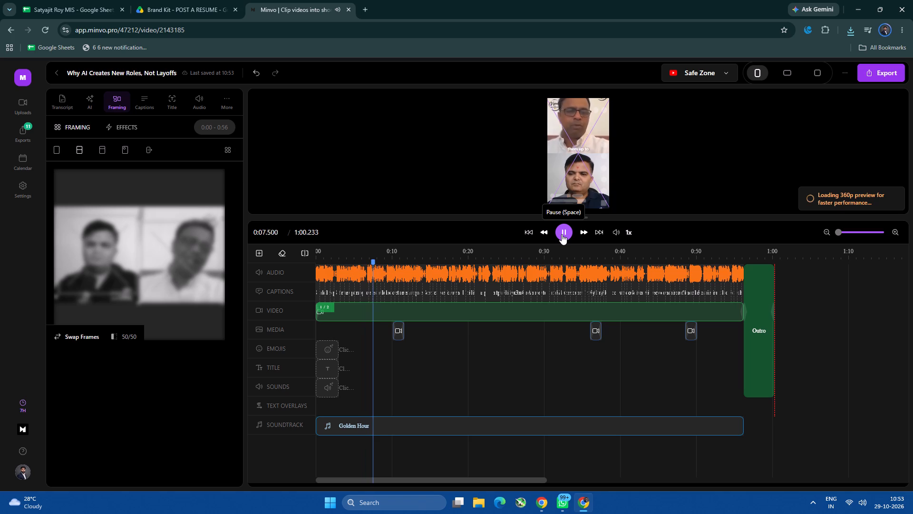
pyautogui.click(562, 234)
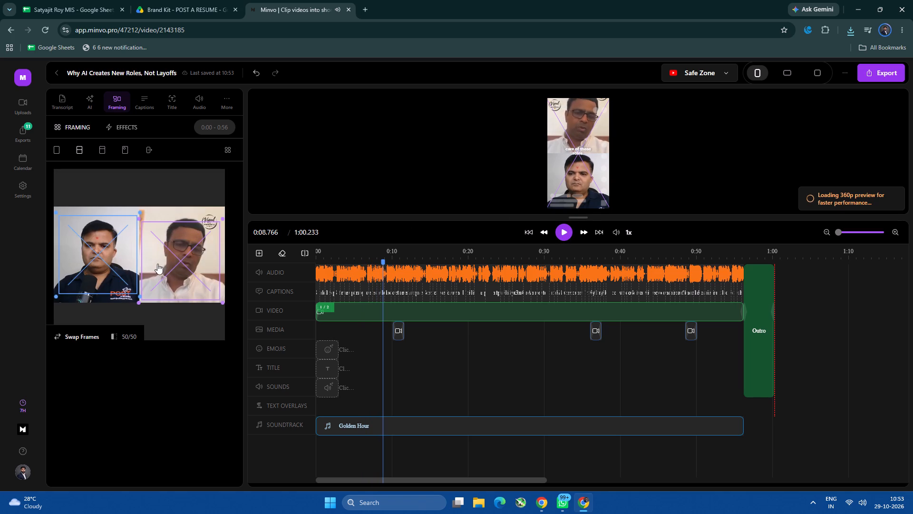
pyautogui.click(164, 264)
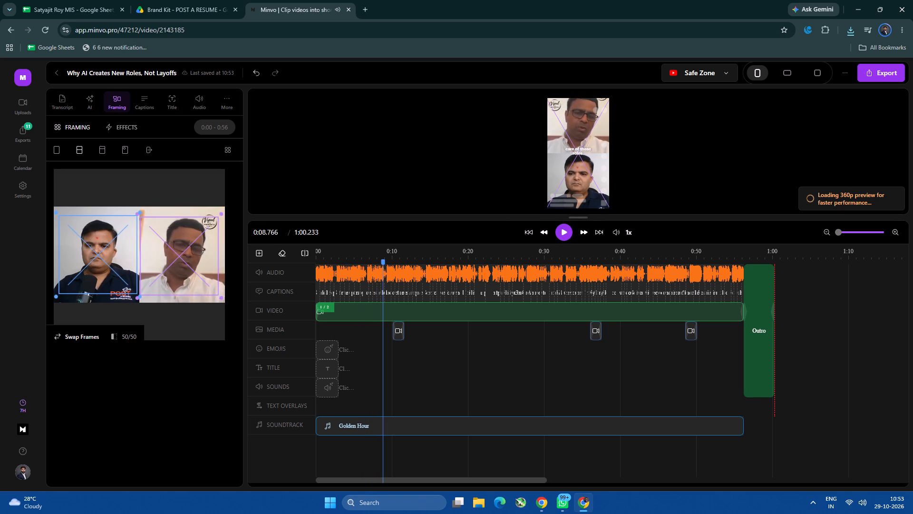
pyautogui.click(565, 232)
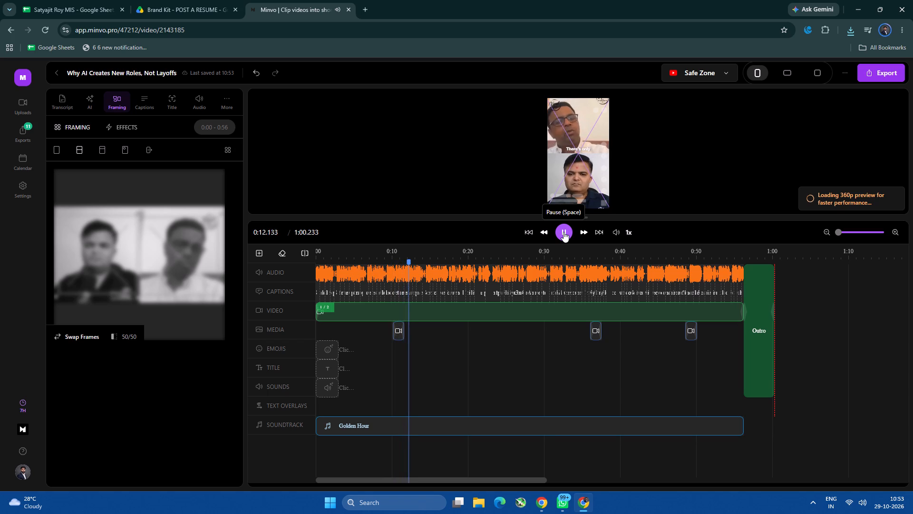
pyautogui.click(563, 235)
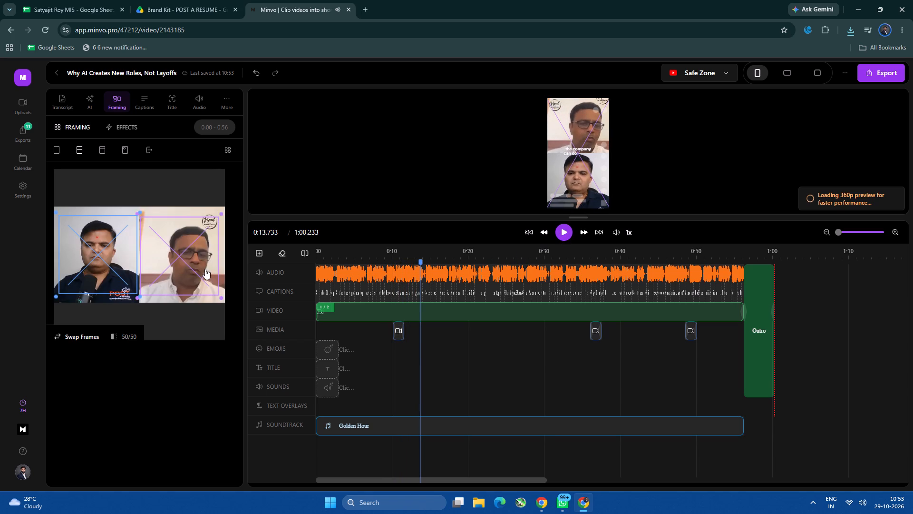
pyautogui.click(203, 269)
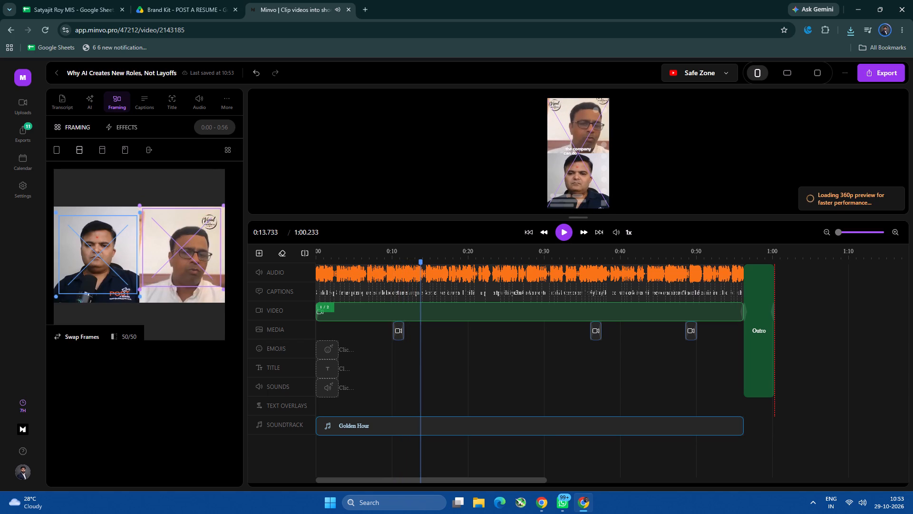
pyautogui.click(559, 234)
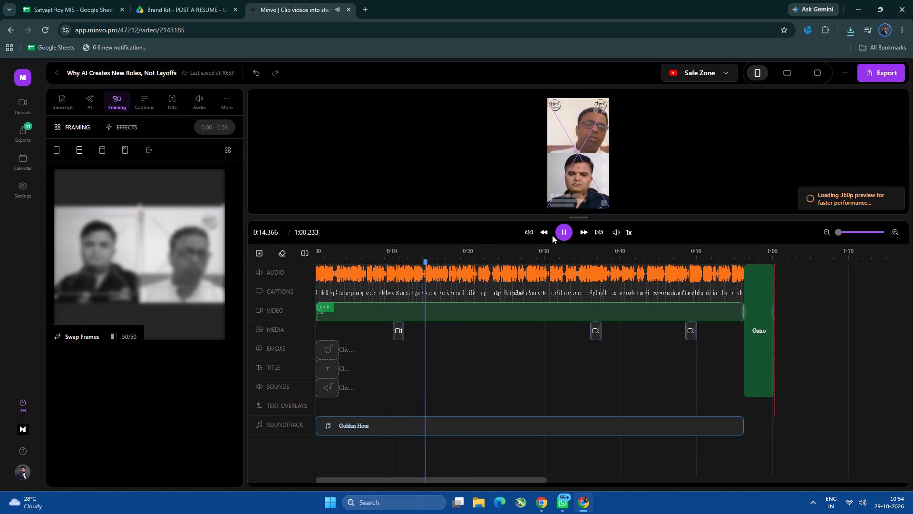
# Reduce the zoom of Brand Image 1 to about 0.023.
pyautogui.click(556, 108)
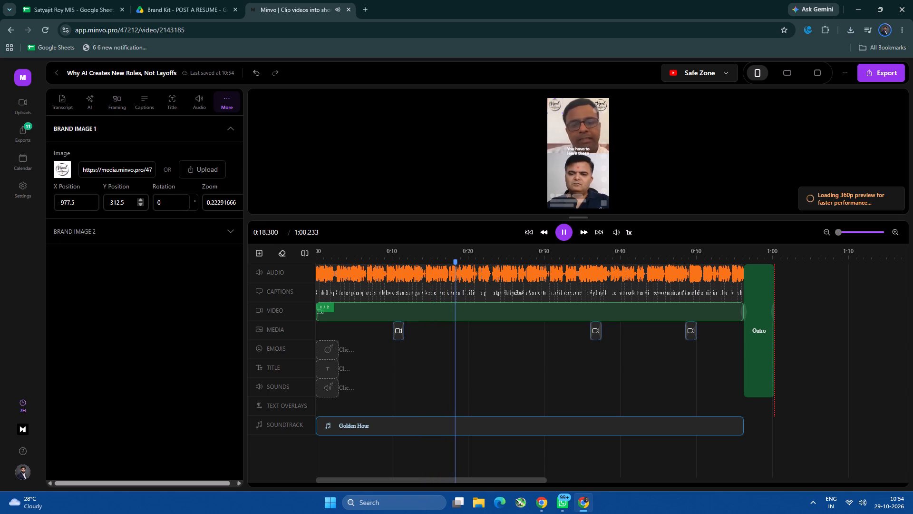
pyautogui.moveTo(217, 201); pyautogui.dragTo(213, 201)
pyautogui.click(239, 203)
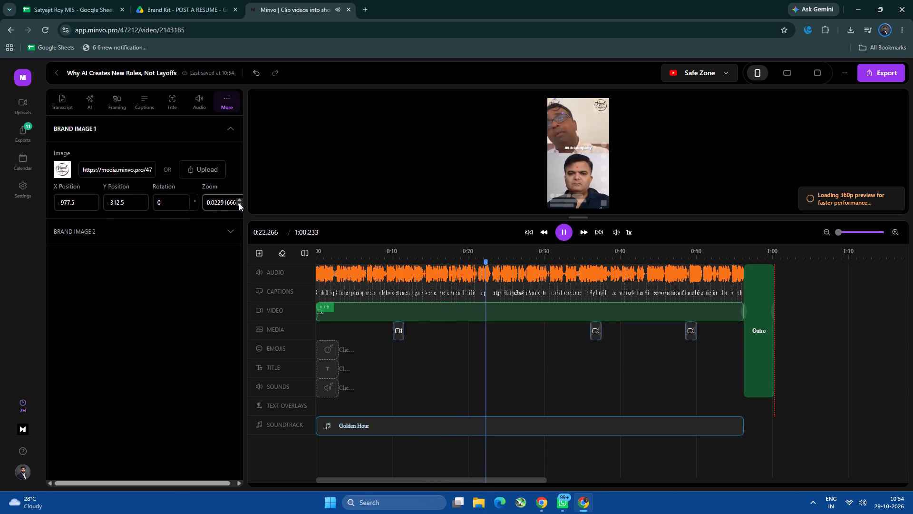
# Move the Brand Image 2 logo out of the visible video, past its top-left corner, to X -712.5, Y -710.
pyautogui.click(210, 240)
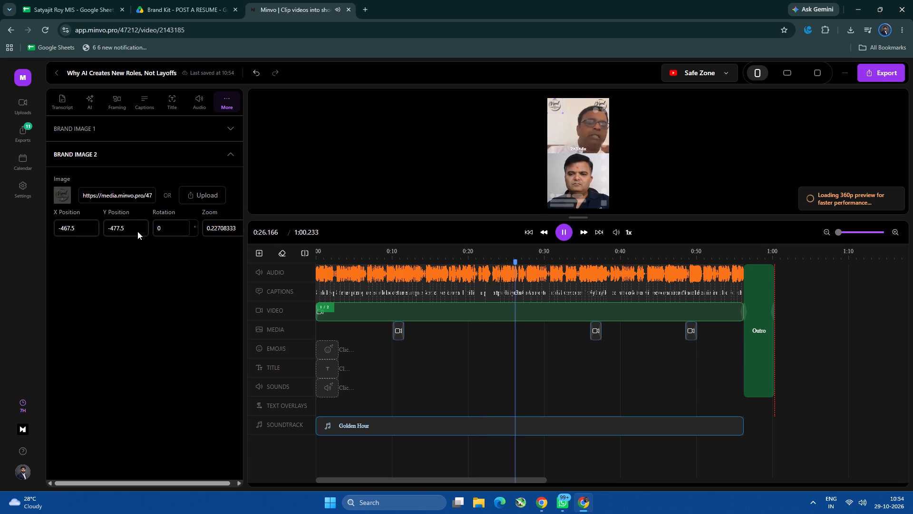
pyautogui.moveTo(554, 107); pyautogui.dragTo(527, 75)
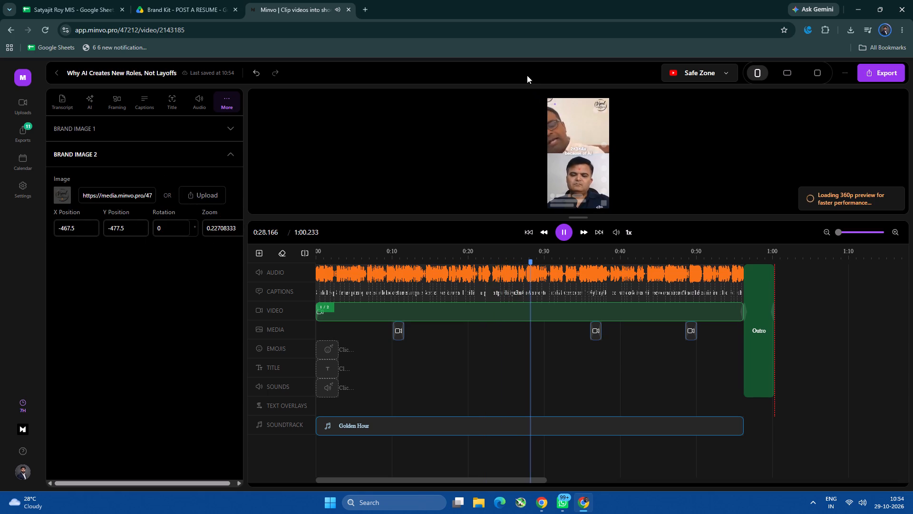
pyautogui.moveTo(527, 75); pyautogui.dragTo(510, 64)
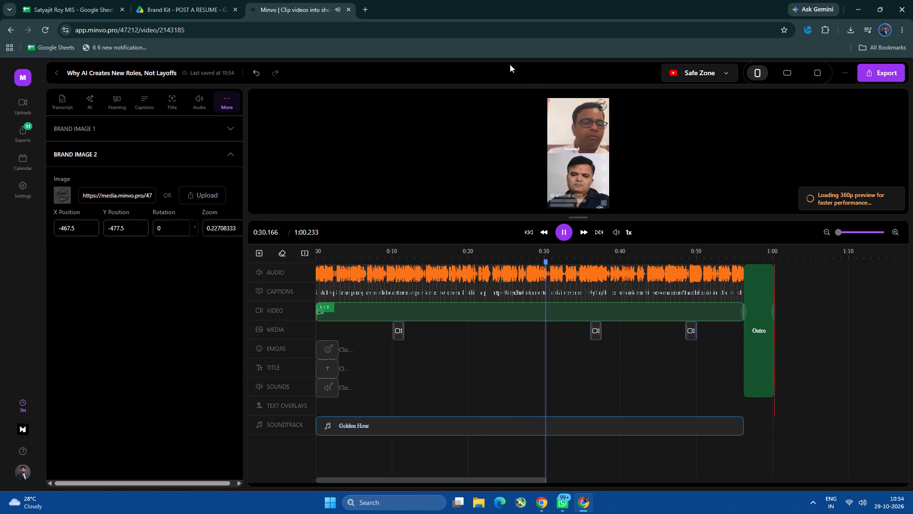
pyautogui.moveTo(510, 64); pyautogui.dragTo(507, 63)
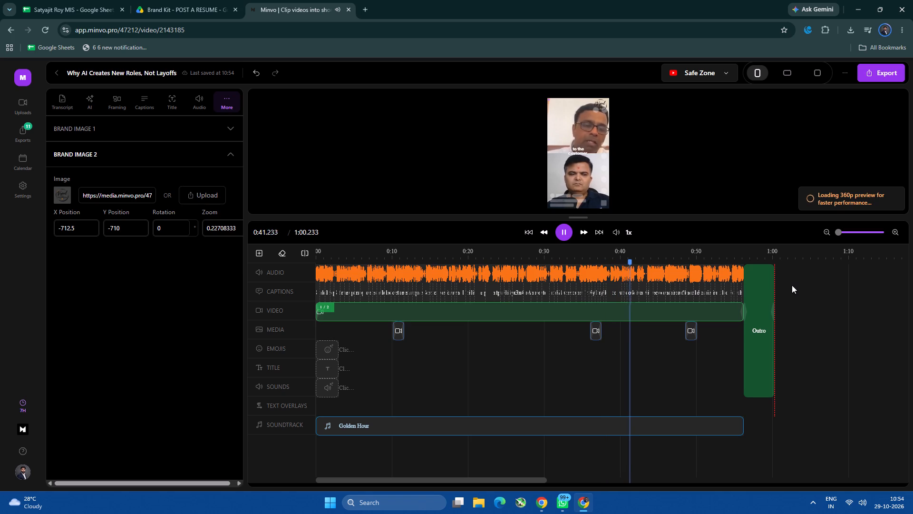
# Check the short's ending from about 0:54 and export it as a 1080p download.
pyautogui.click(726, 255)
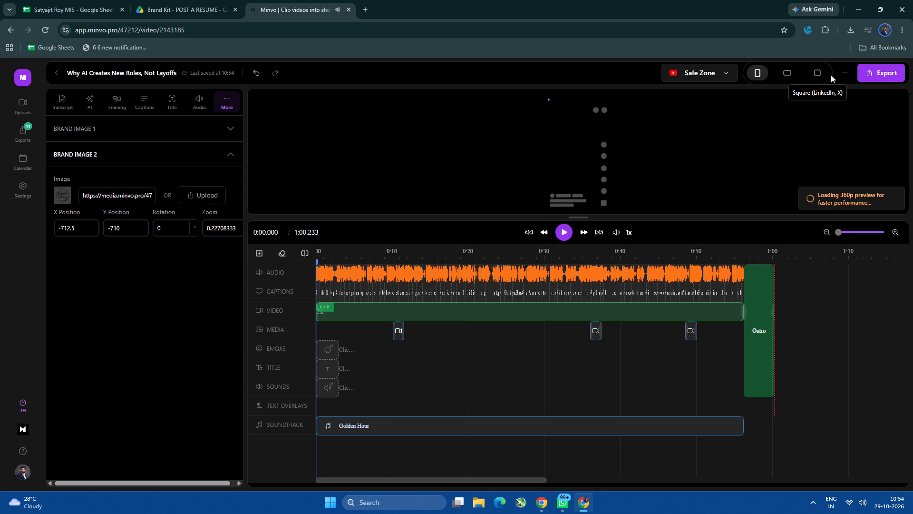
pyautogui.click(879, 65)
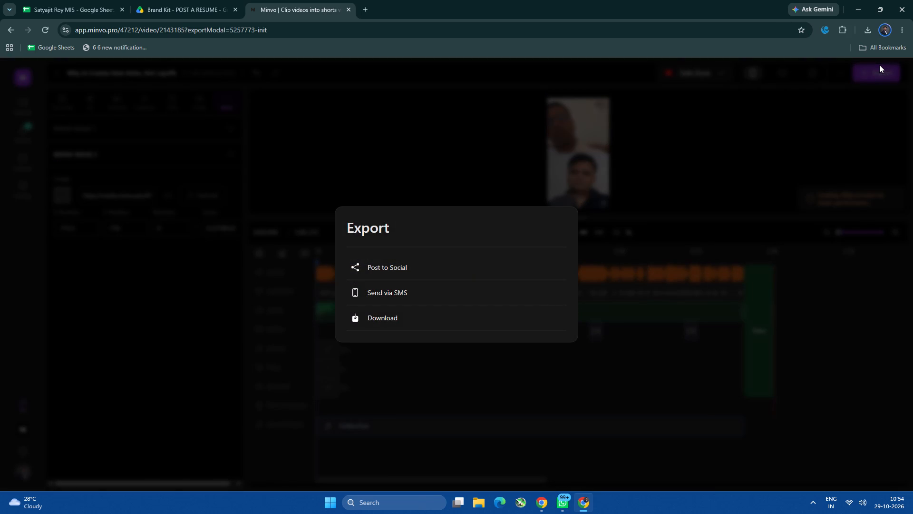
pyautogui.click(374, 315)
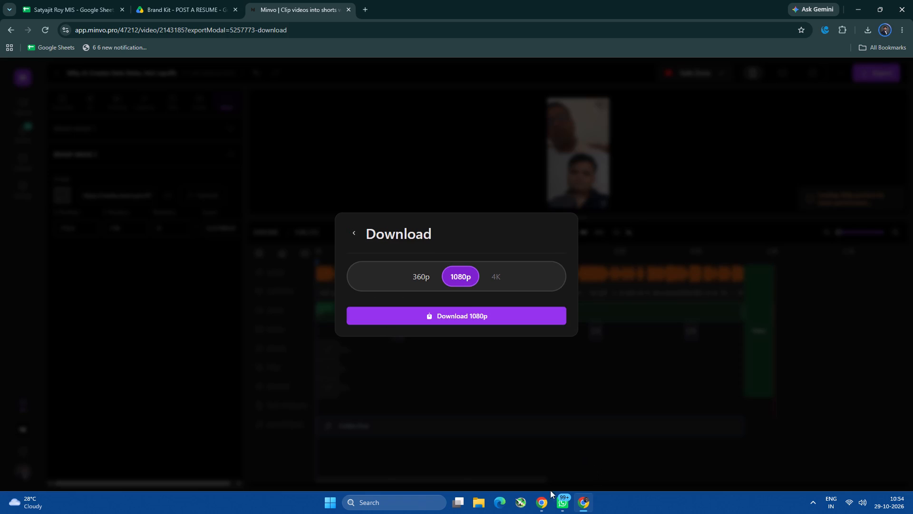
pyautogui.click(476, 319)
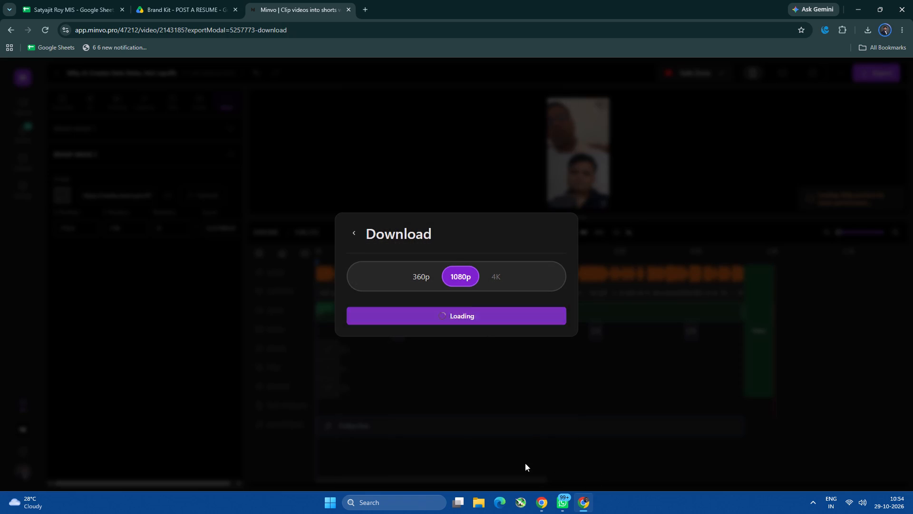
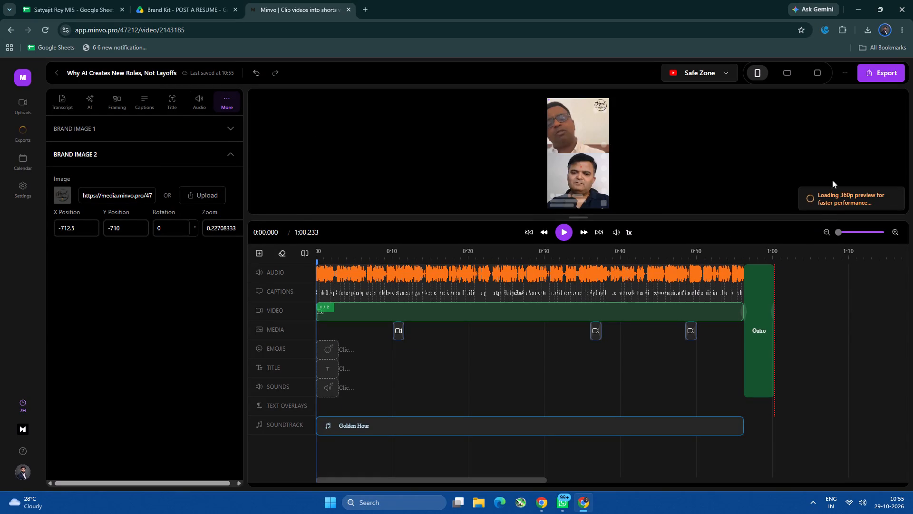
# Leave the timeline editor and return to the episode's list of clips.
pyautogui.click(57, 73)
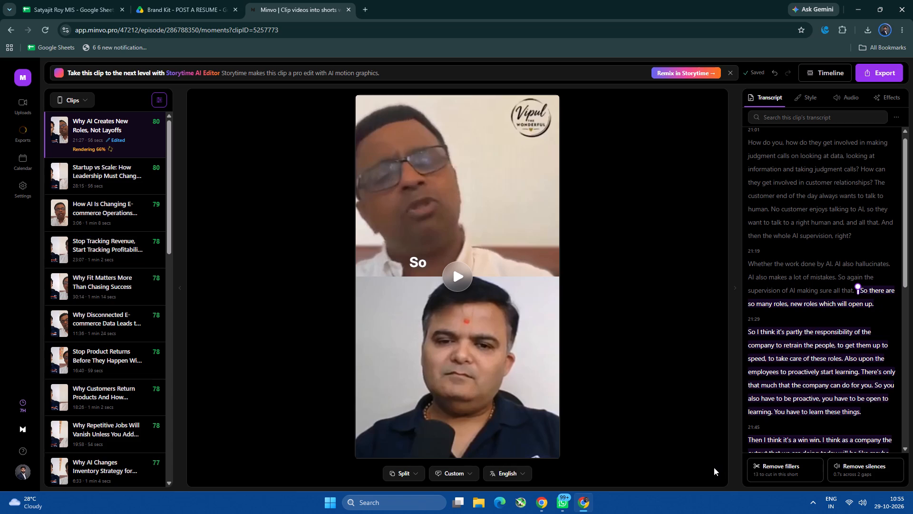
# Switch to the Brand Kit in Google Drive, where the Vipul Wonderful Logo.png preview is open.
pyautogui.click(176, 0)
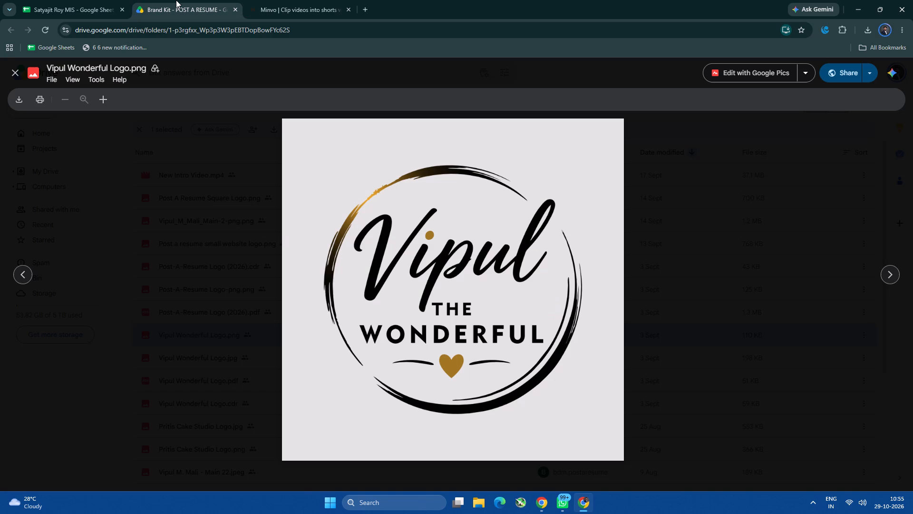
pyautogui.click(33, 0)
pyautogui.click(159, 0)
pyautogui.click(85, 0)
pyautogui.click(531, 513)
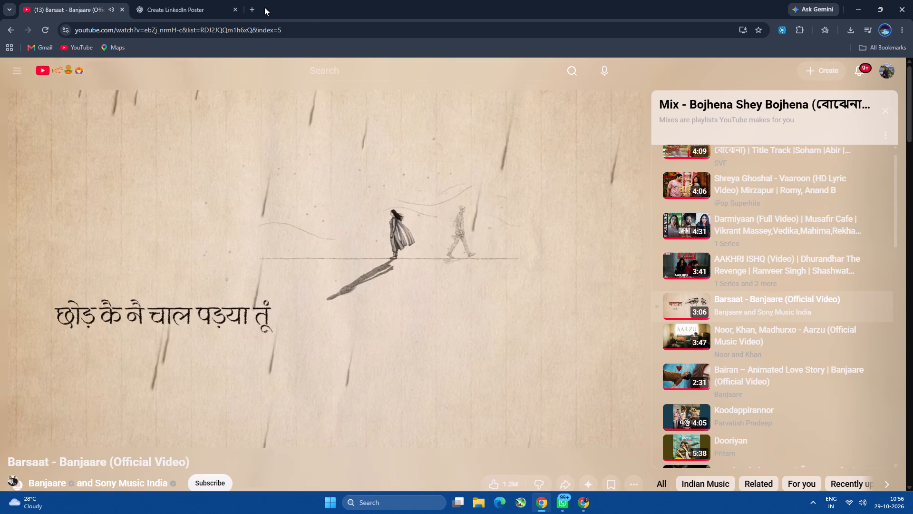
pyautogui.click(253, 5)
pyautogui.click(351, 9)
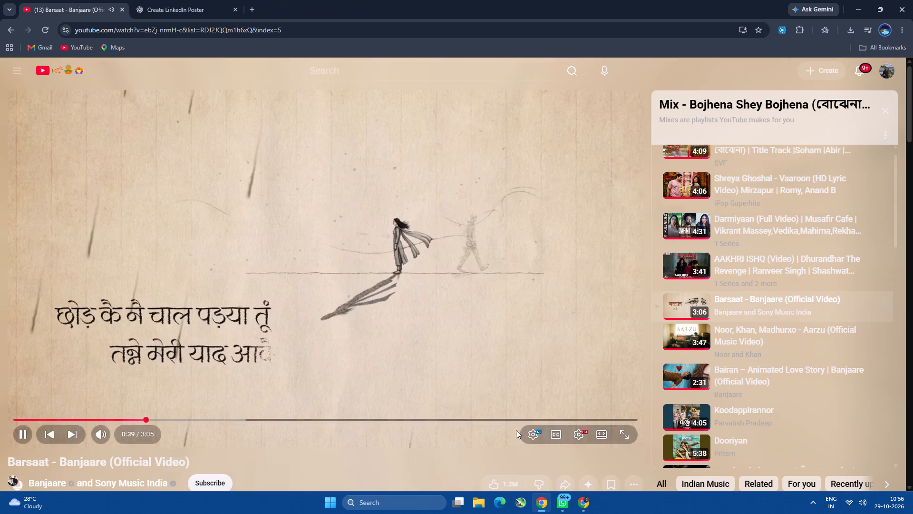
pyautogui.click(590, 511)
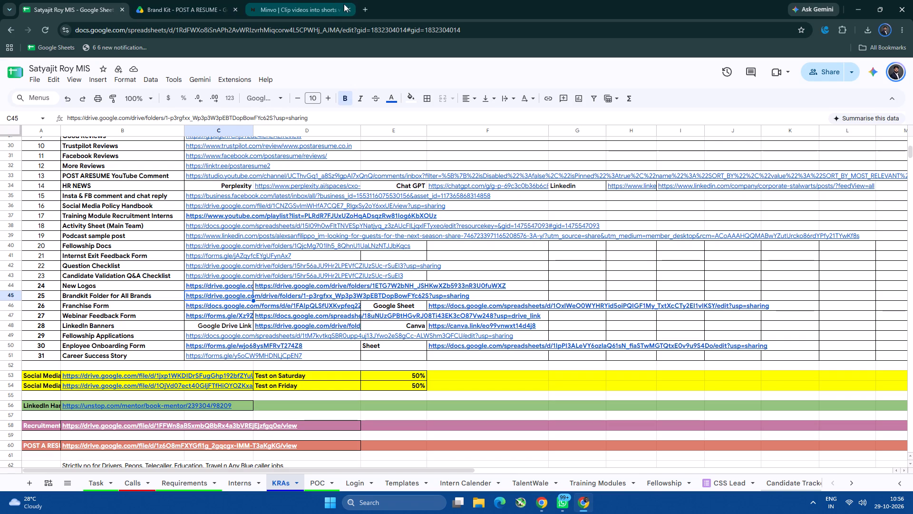
# Open a new blank browser tab in the window with the spreadsheet, Brand Kit and Minvo.
pyautogui.click(363, 9)
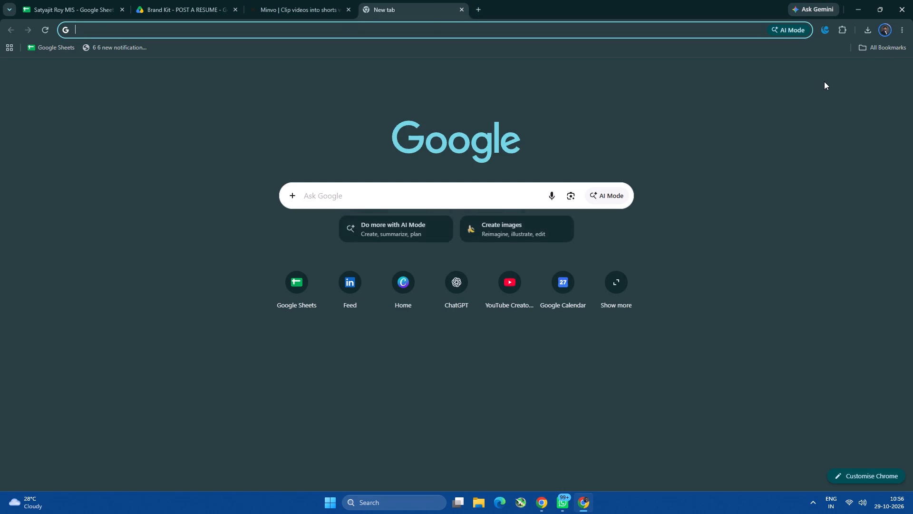
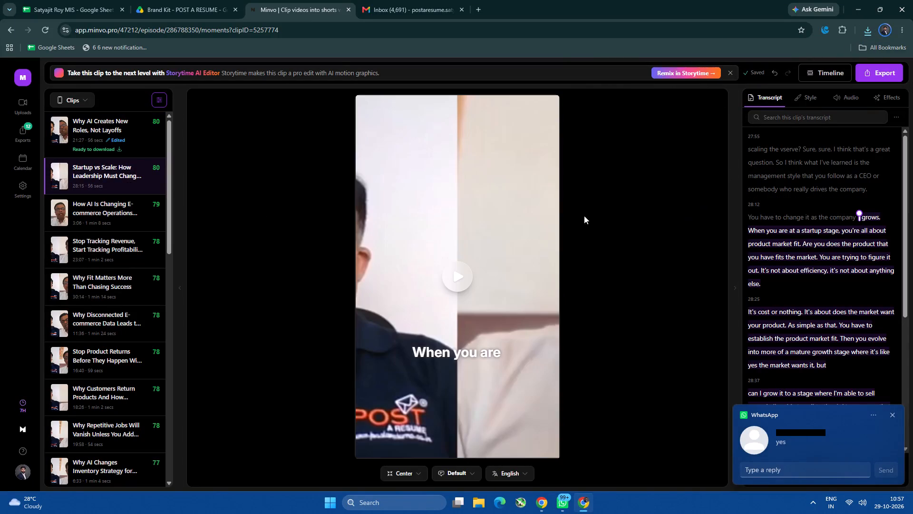
# Open the "Startup vs Scale" clip in the timeline editor and set its framing to Split 50/50, showing both speakers.
pyautogui.click(840, 74)
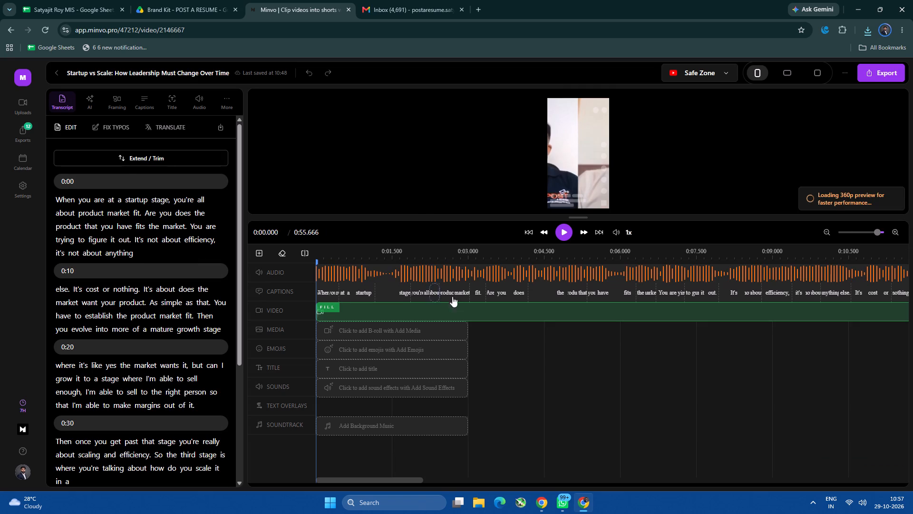
pyautogui.click(564, 169)
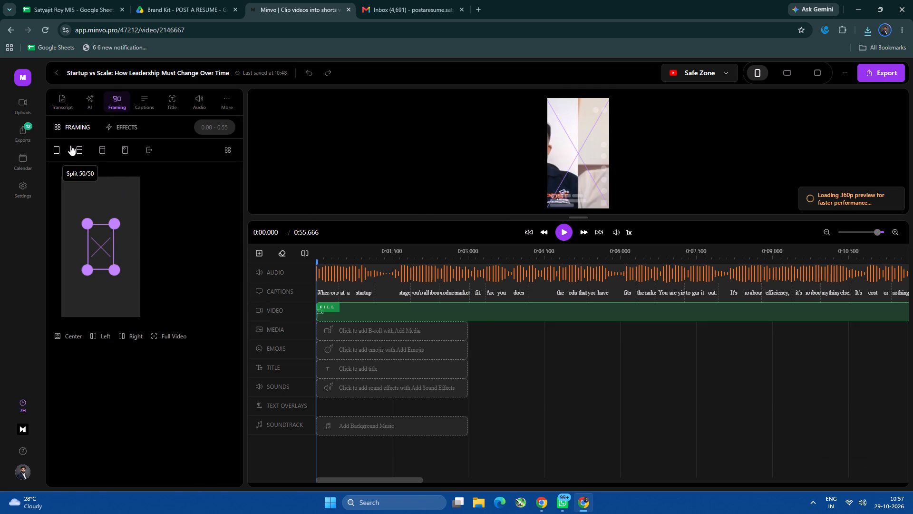
pyautogui.click(73, 148)
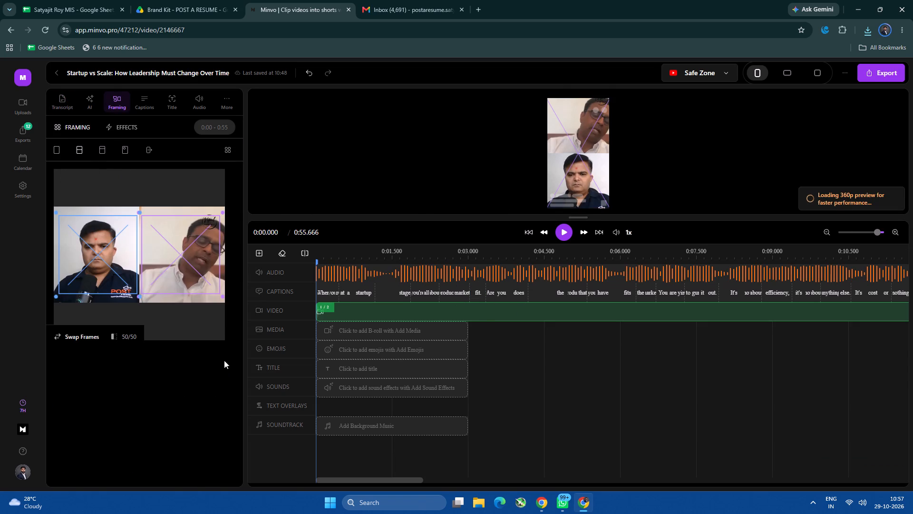
pyautogui.click(195, 272)
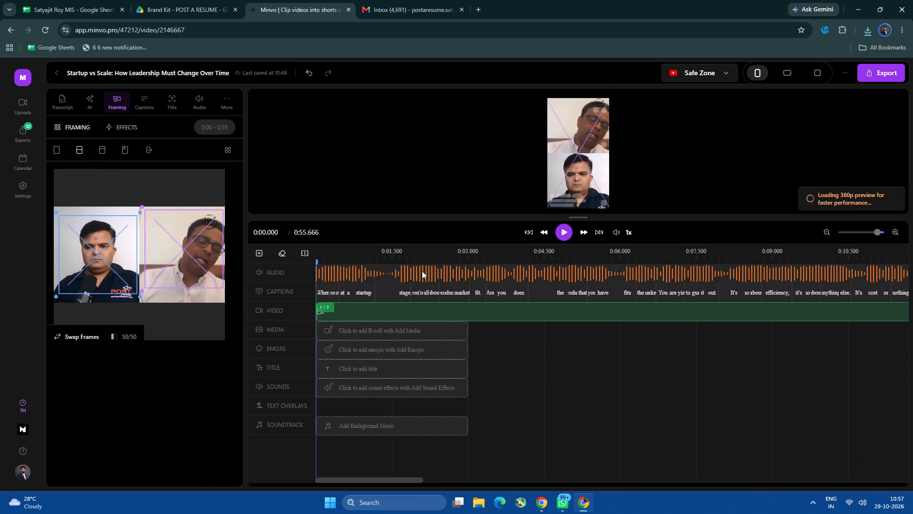
# Play the "Startup vs Scale" clip from the beginning to check the split framing.
pyautogui.click(563, 233)
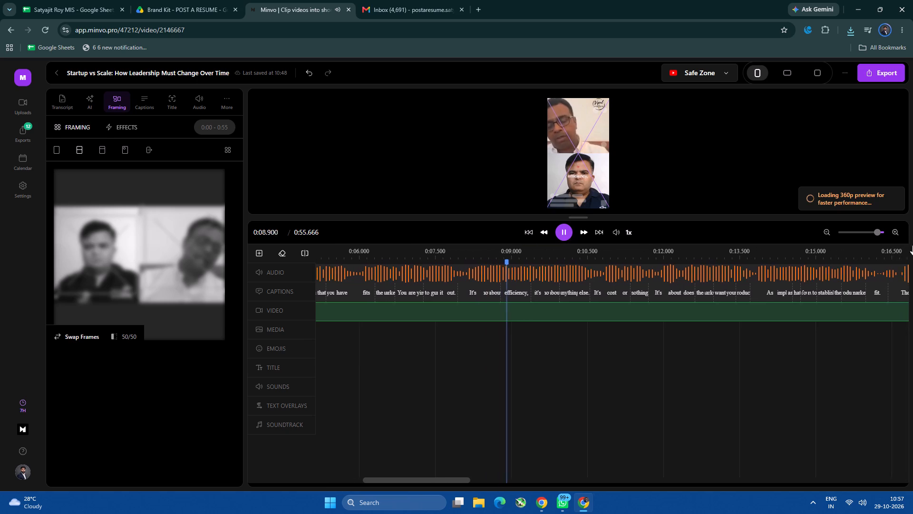
# Add the Golden Hour track from the Cinematic music category as the clip's soundtrack.
pyautogui.moveTo(879, 234); pyautogui.dragTo(796, 234)
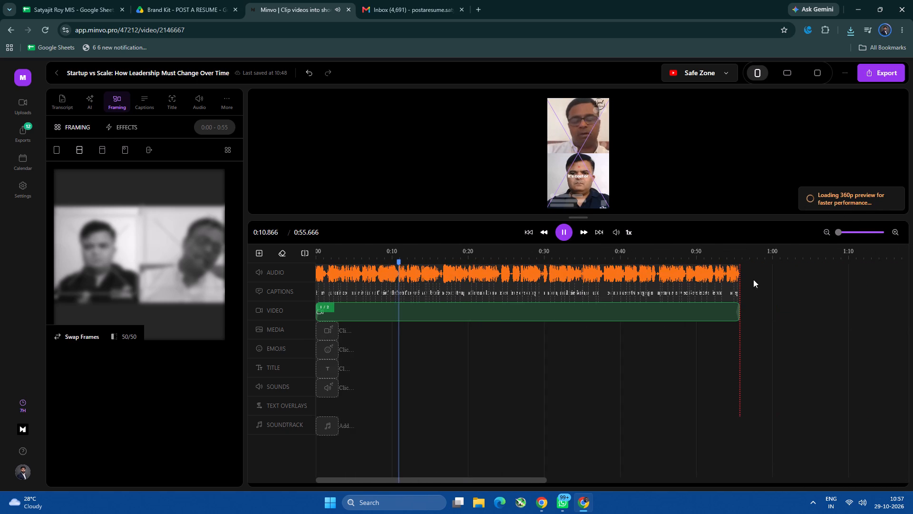
pyautogui.click(327, 432)
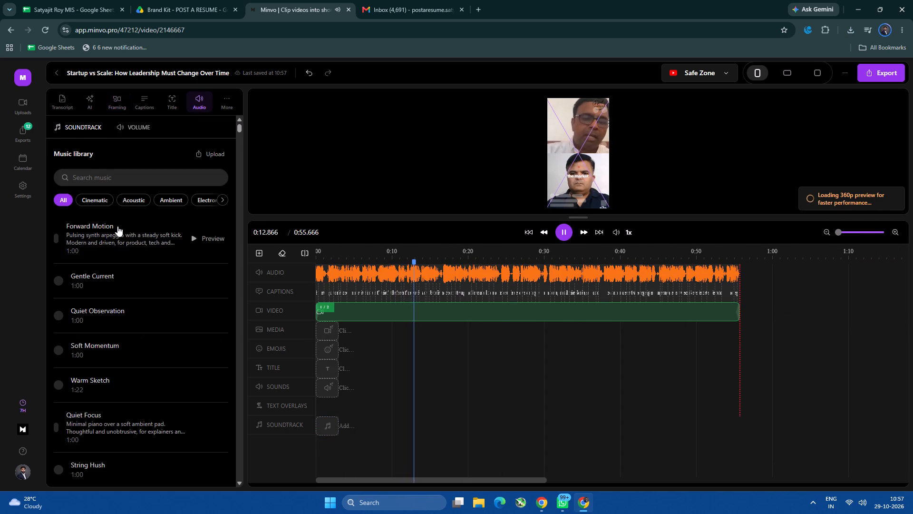
pyautogui.click(95, 203)
pyautogui.click(114, 343)
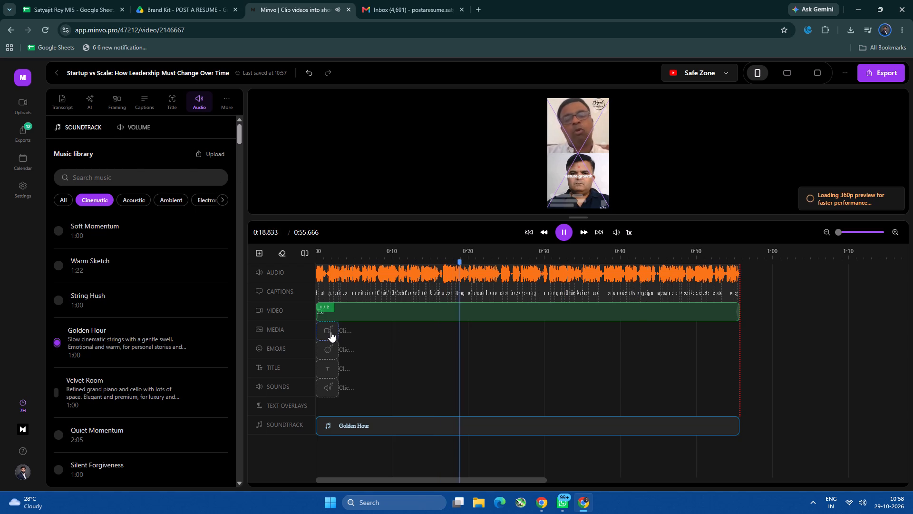
# Move the captions up to the dividing line between the two speakers' frames.
pyautogui.moveTo(585, 178); pyautogui.dragTo(588, 141)
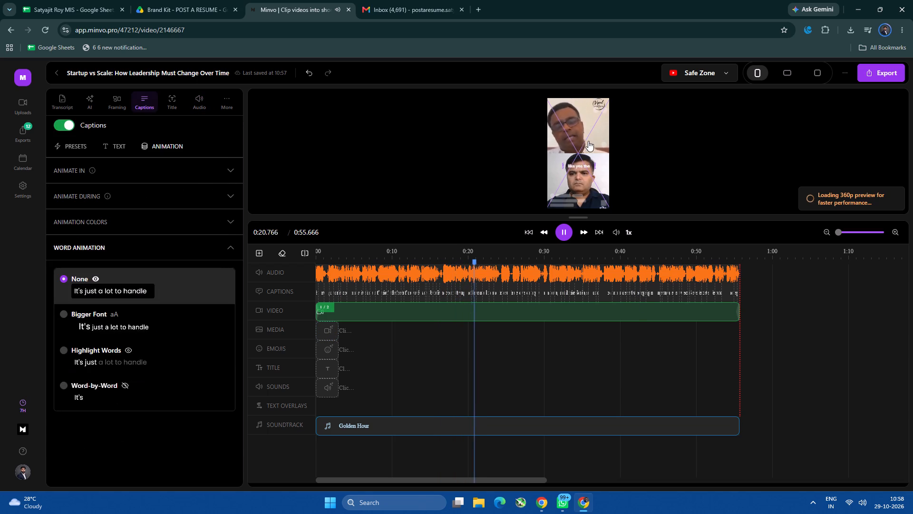
pyautogui.moveTo(588, 141); pyautogui.dragTo(587, 89)
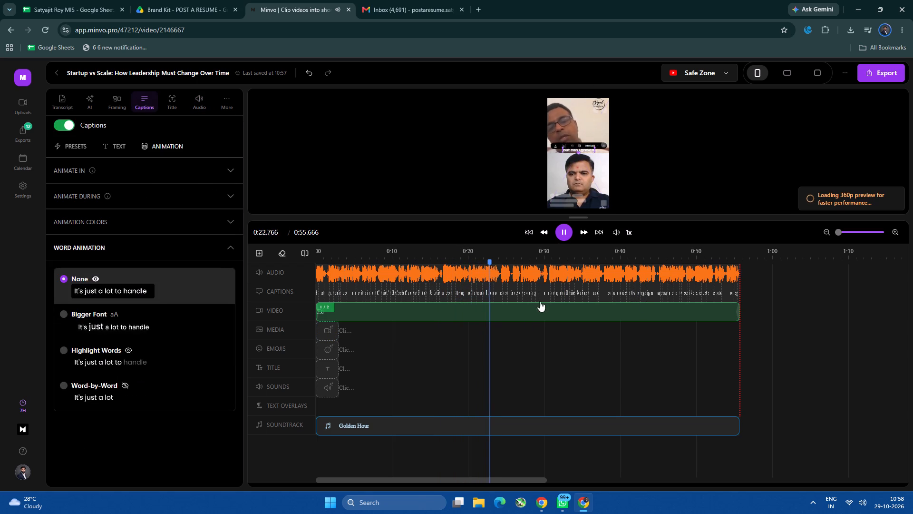
pyautogui.click(429, 177)
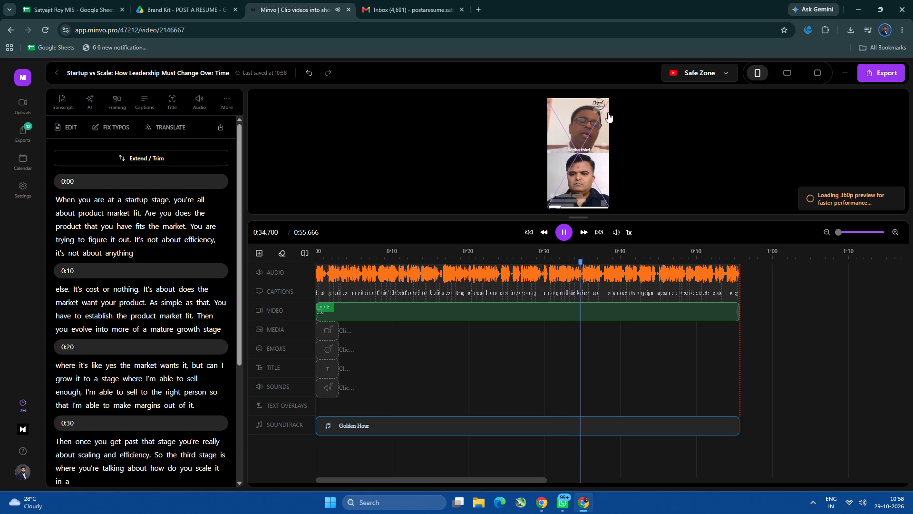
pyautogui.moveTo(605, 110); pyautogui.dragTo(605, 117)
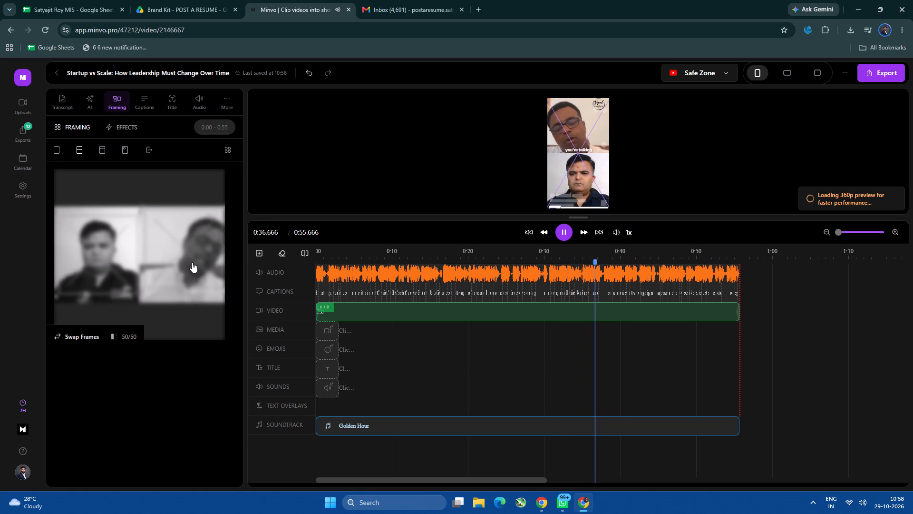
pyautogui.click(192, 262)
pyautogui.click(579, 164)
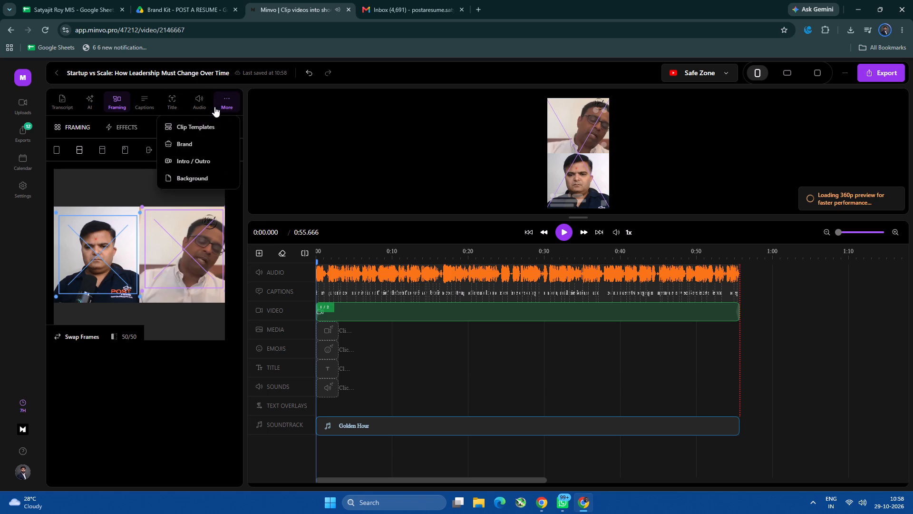
# Open the clip's Intro / Outro settings.
pyautogui.click(235, 100)
pyautogui.click(201, 154)
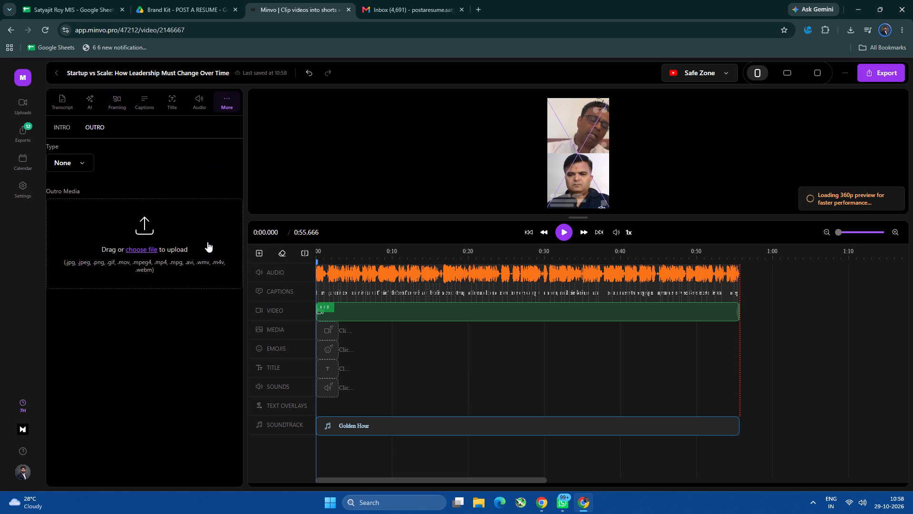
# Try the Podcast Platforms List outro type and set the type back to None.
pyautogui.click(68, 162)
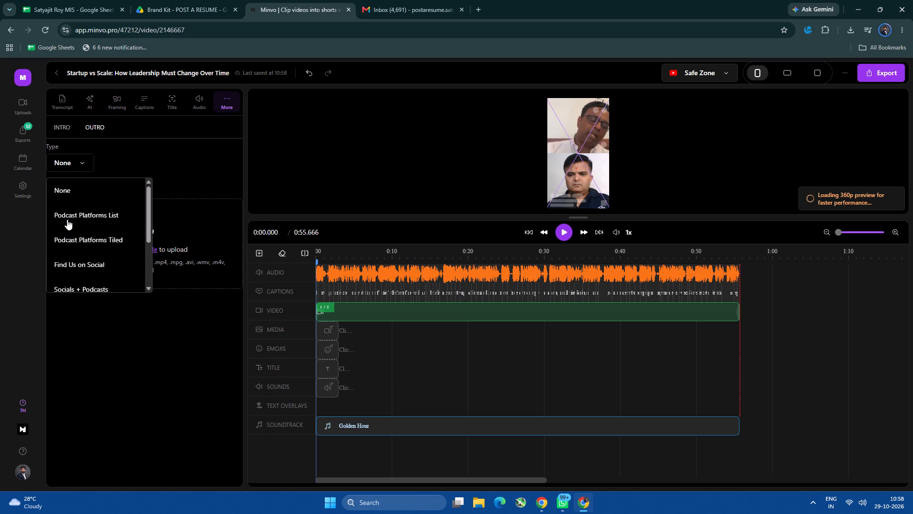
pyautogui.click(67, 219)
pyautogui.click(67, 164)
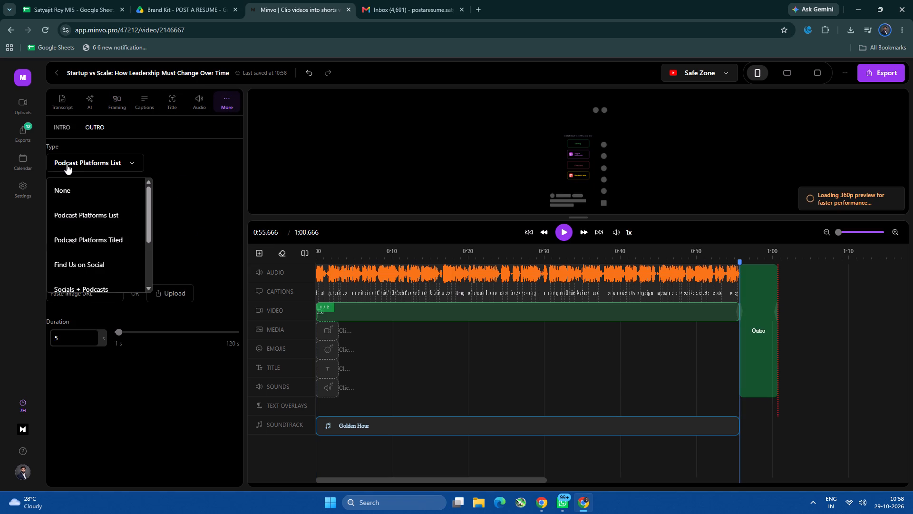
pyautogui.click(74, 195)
# Upload the VTW Outro video from the Post A Resume folder as the clip's outro media.
pyautogui.click(61, 131)
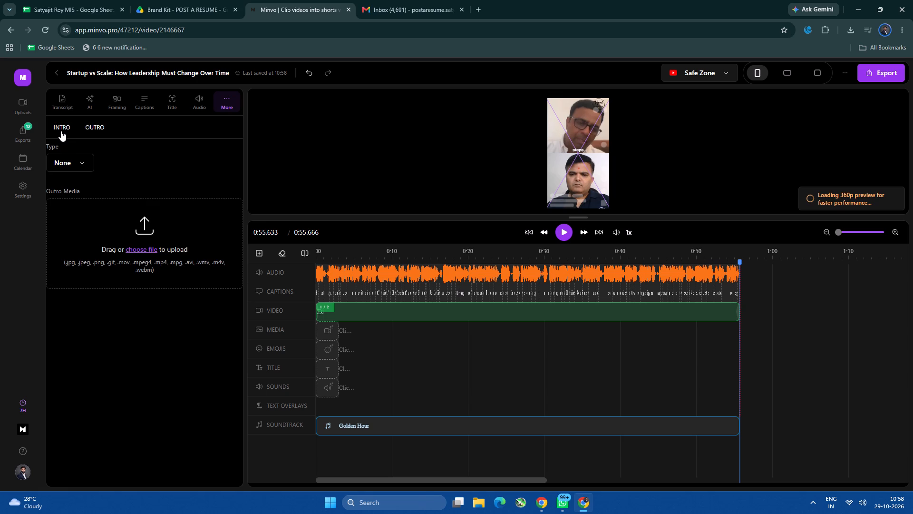
pyautogui.click(85, 132)
pyautogui.click(141, 250)
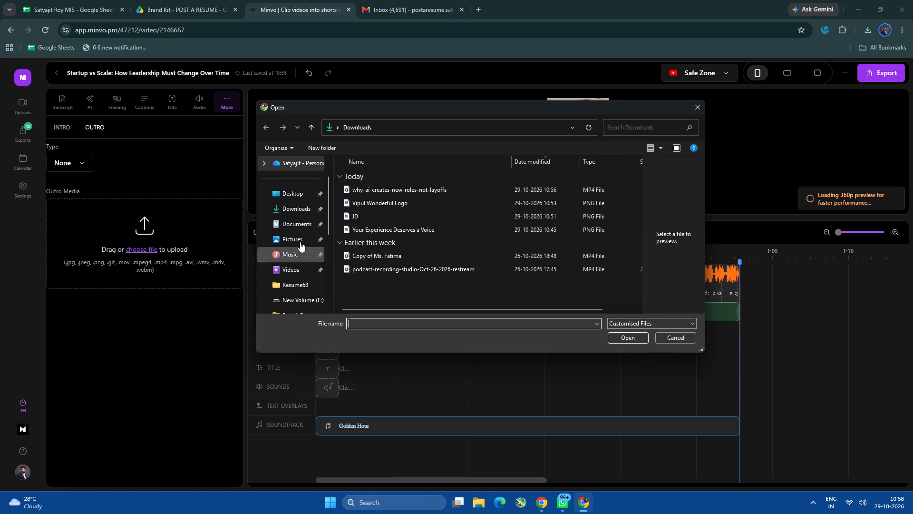
pyautogui.scroll(-1, 300, 269)
pyautogui.click(289, 272)
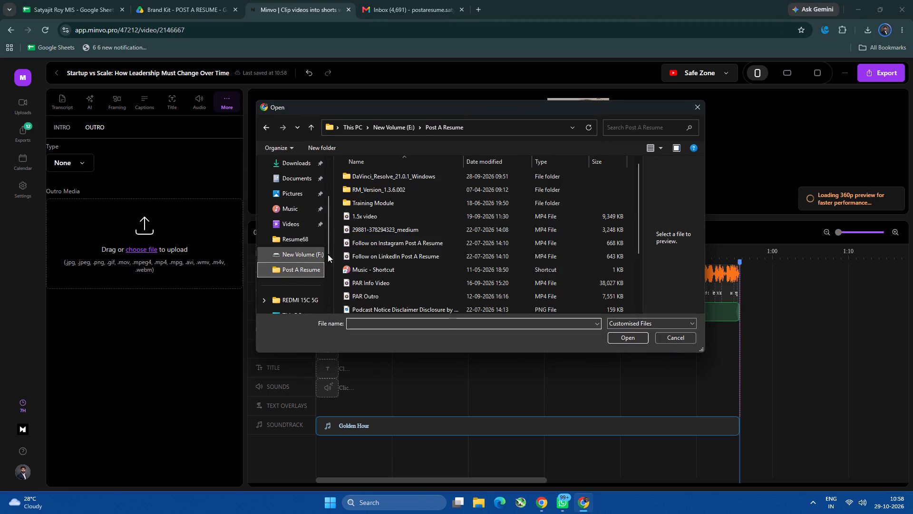
pyautogui.scroll(-3, 380, 253)
pyautogui.click(391, 300)
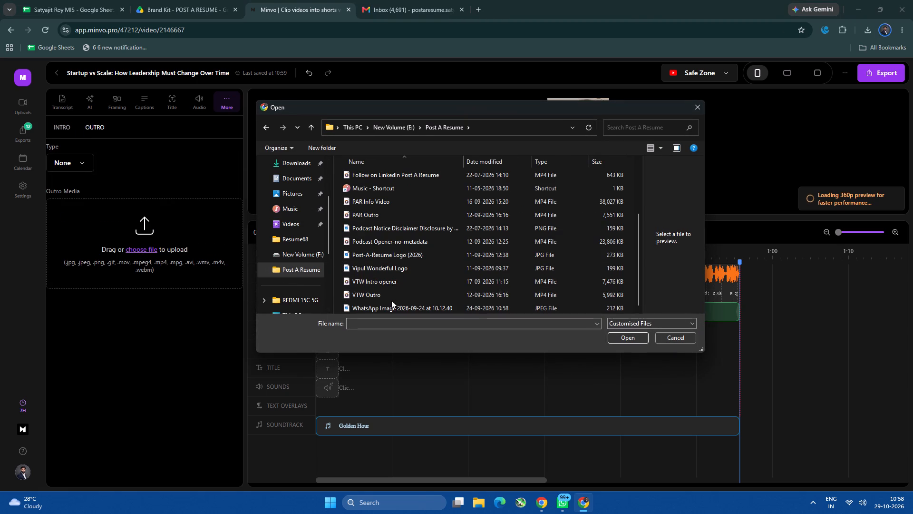
pyautogui.click(392, 295)
pyautogui.click(629, 339)
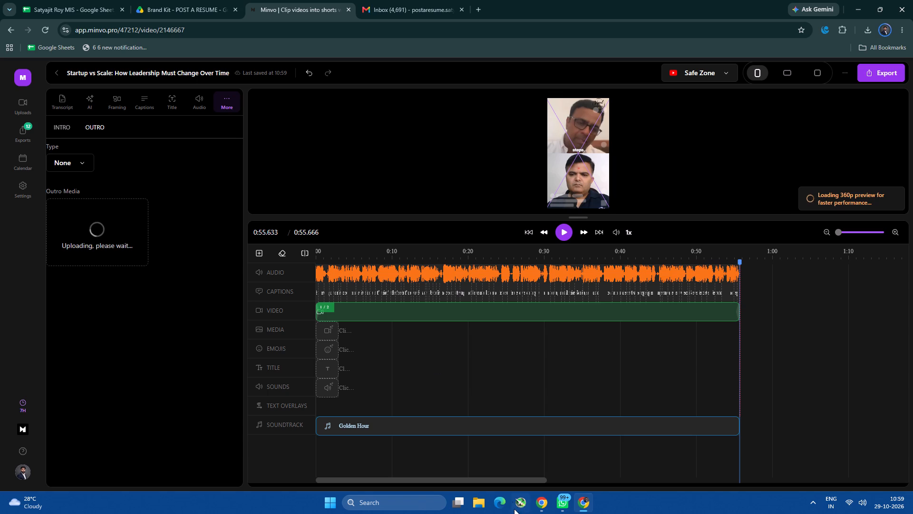
pyautogui.click(547, 512)
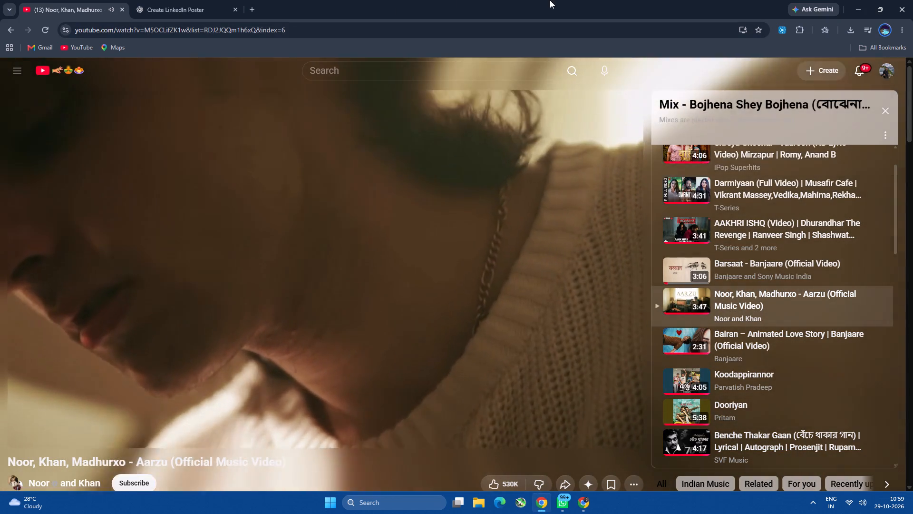
pyautogui.click(575, 508)
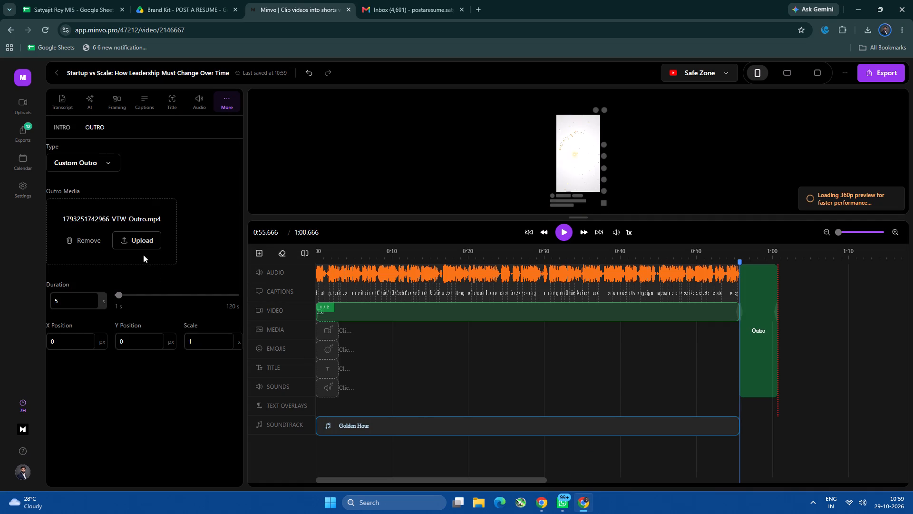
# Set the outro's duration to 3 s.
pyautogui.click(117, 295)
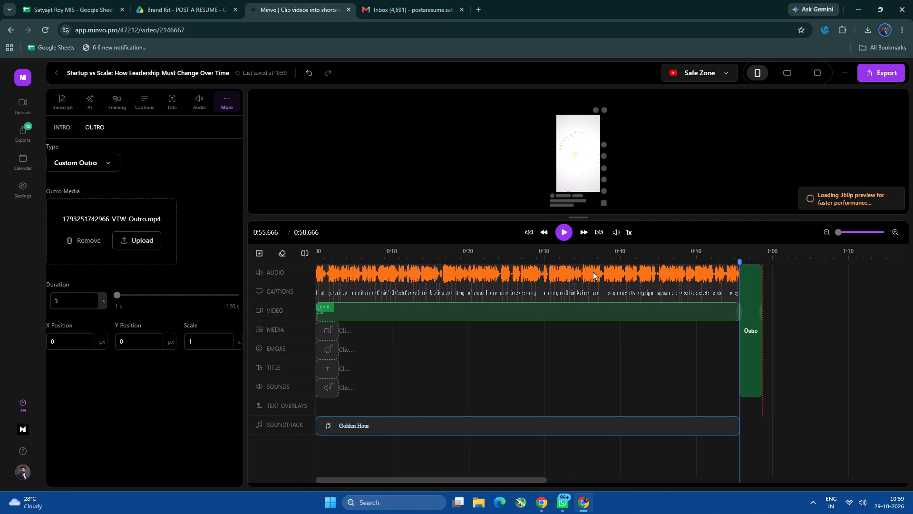
# Enlarge the outro video to fill the vertical frame at a scale of about 1.01, with its X position at -10 px.
pyautogui.click(560, 229)
pyautogui.click(584, 172)
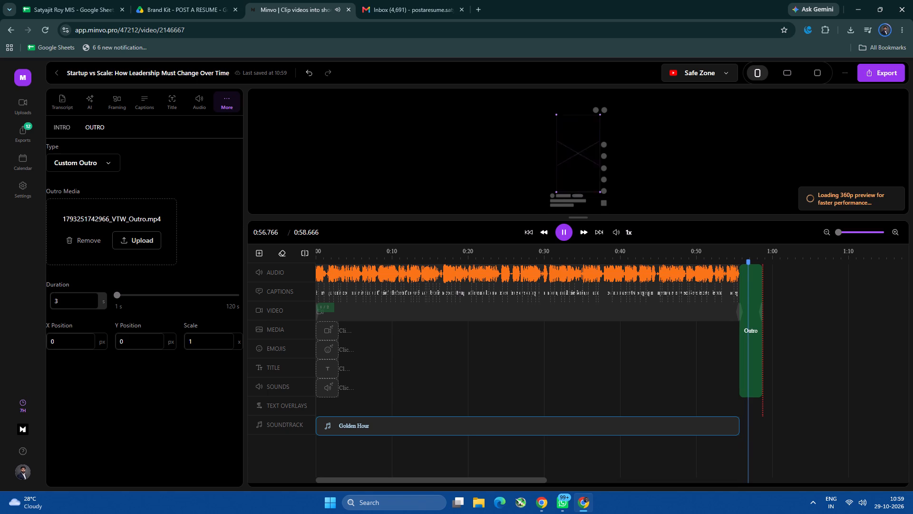
pyautogui.press('space')
pyautogui.moveTo(556, 192); pyautogui.dragTo(535, 208)
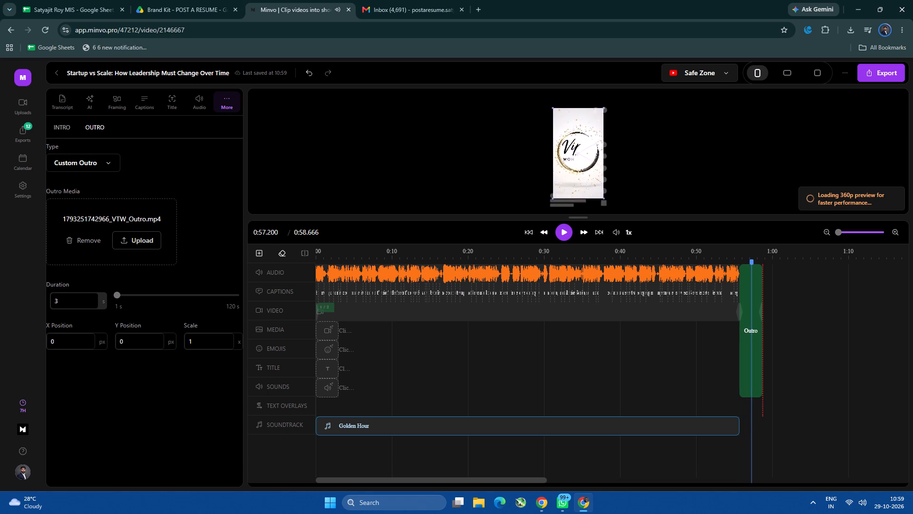
pyautogui.moveTo(535, 208); pyautogui.dragTo(514, 239)
pyautogui.click(598, 162)
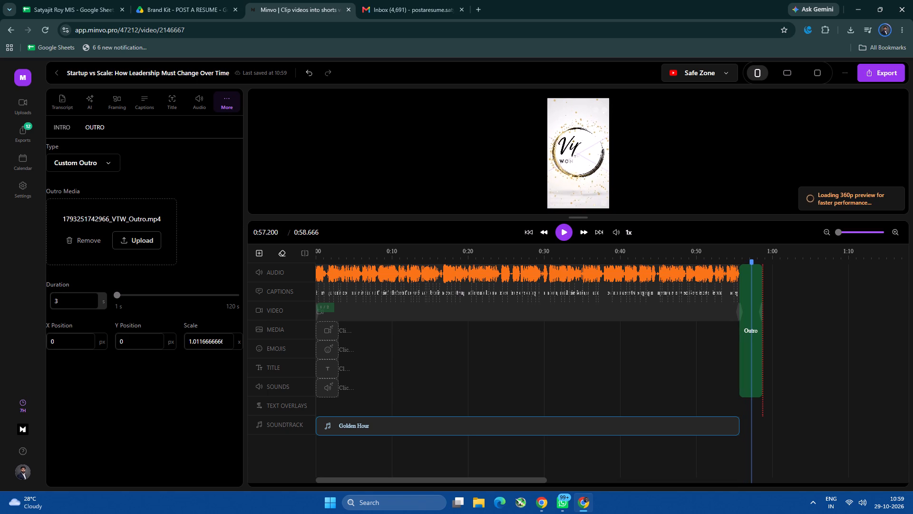
pyautogui.press('space')
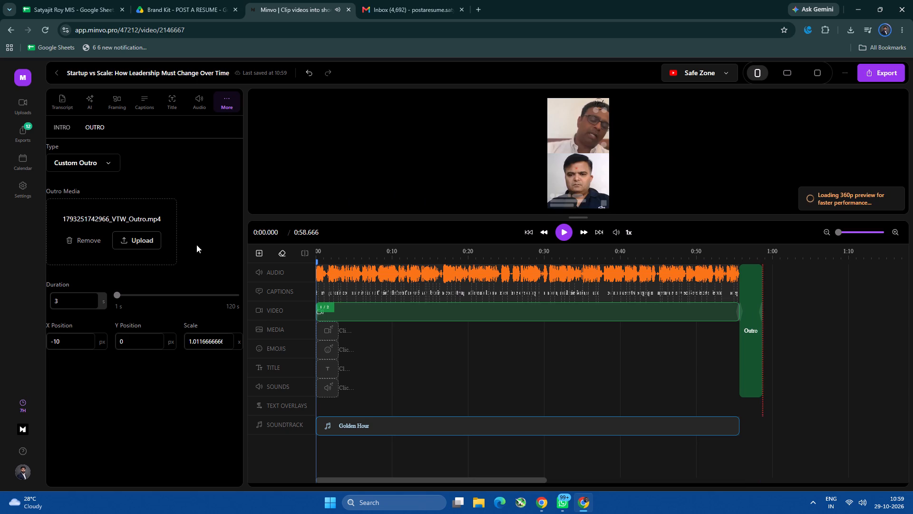
# Set the outro's duration to 4 s.
pyautogui.click(53, 298)
pyautogui.click(60, 299)
pyautogui.press('BackSpace')
pyautogui.press('4')
pyautogui.click(129, 382)
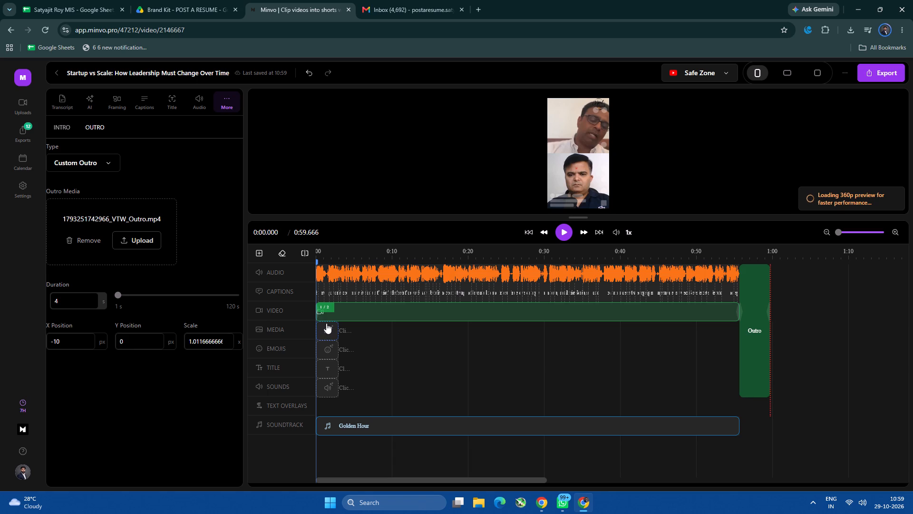
# Export the clip "Startup vs Scale: How Leadership Must Change Over Time" as a 1080p download.
pyautogui.click(871, 79)
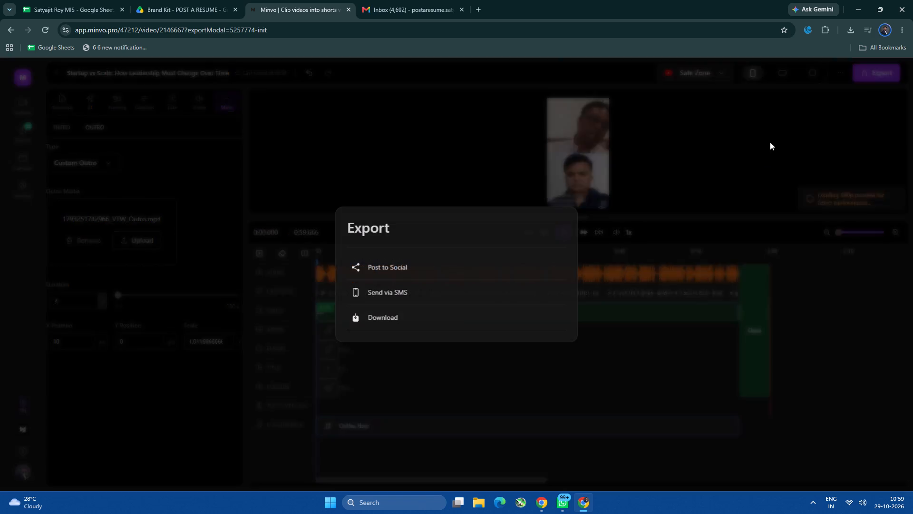
pyautogui.click(398, 315)
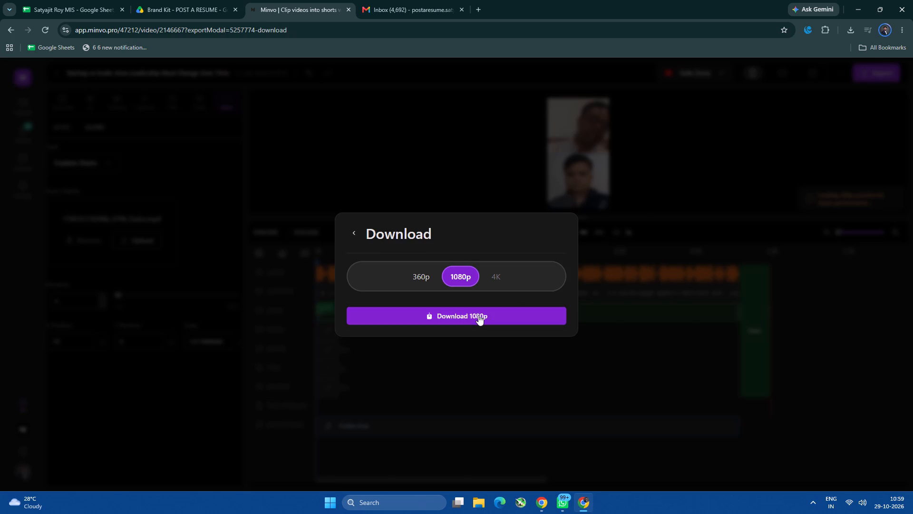
pyautogui.click(478, 315)
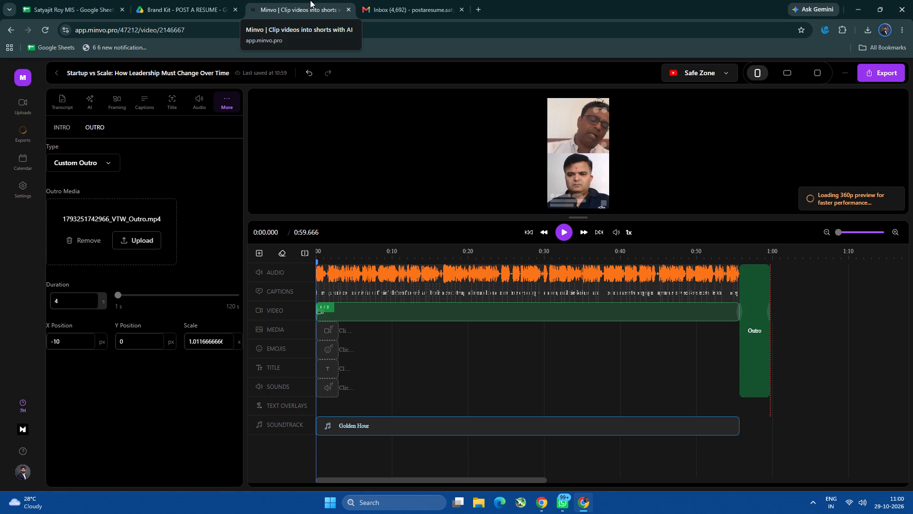
# Leave the timeline editor and return to the episode's list of clips.
pyautogui.click(55, 74)
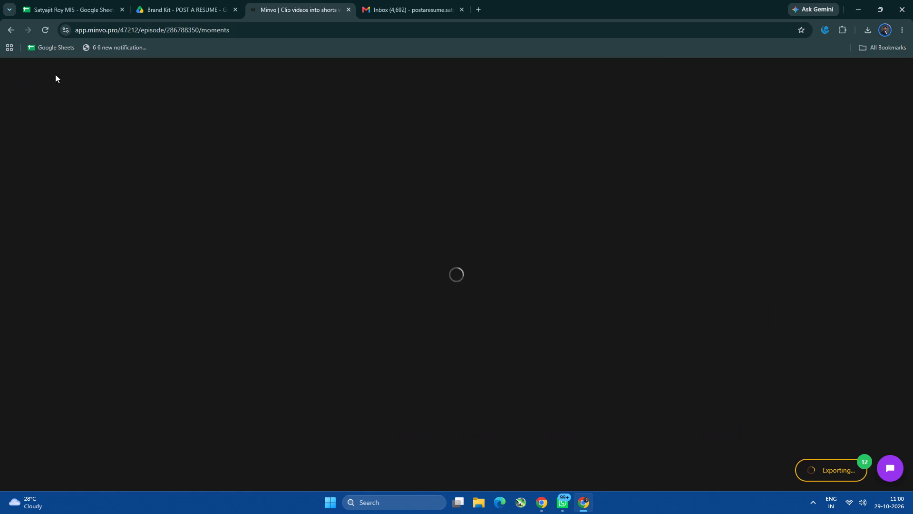
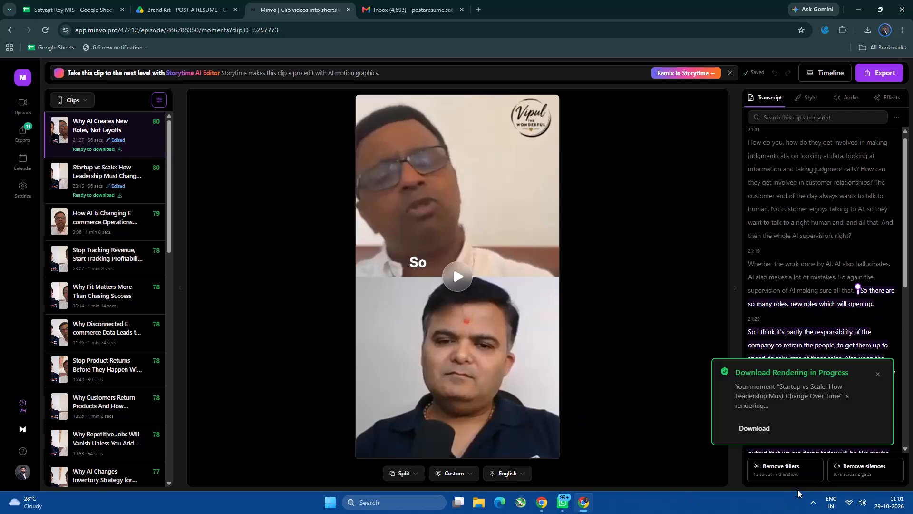
# Download the rendered clip "Startup vs Scale: How Leadership Must Change Over Time".
pyautogui.click(755, 430)
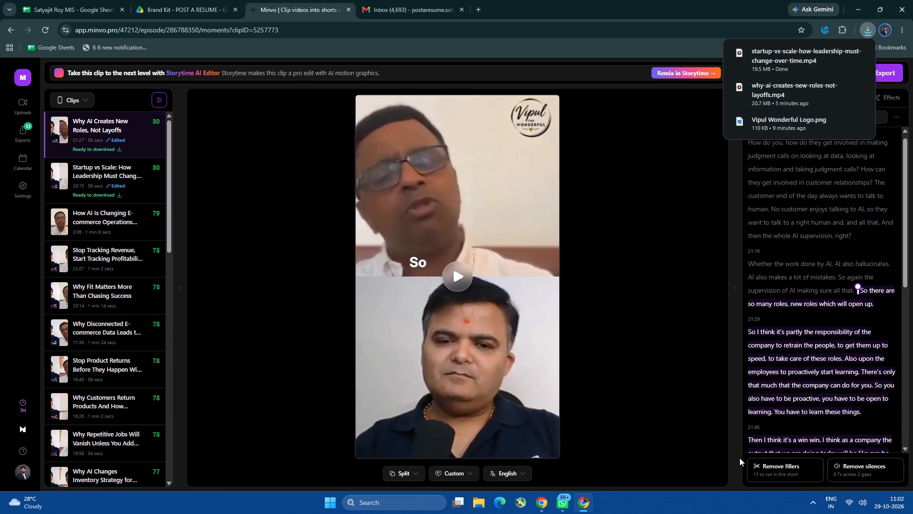
# Switch to the other Chrome window, close its YouTube music video page, and close the window holding the "Create LinkedIn Poster" chat.
pyautogui.click(543, 500)
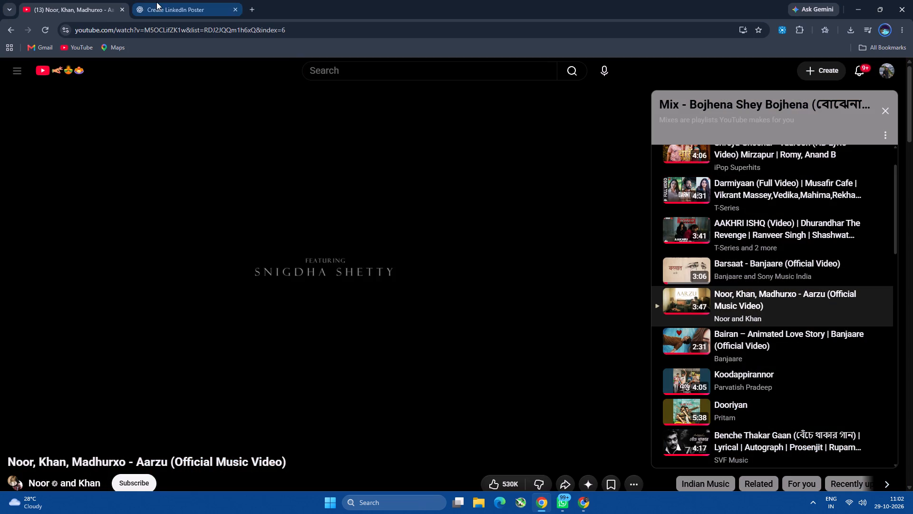
pyautogui.click(121, 10)
pyautogui.click(912, 0)
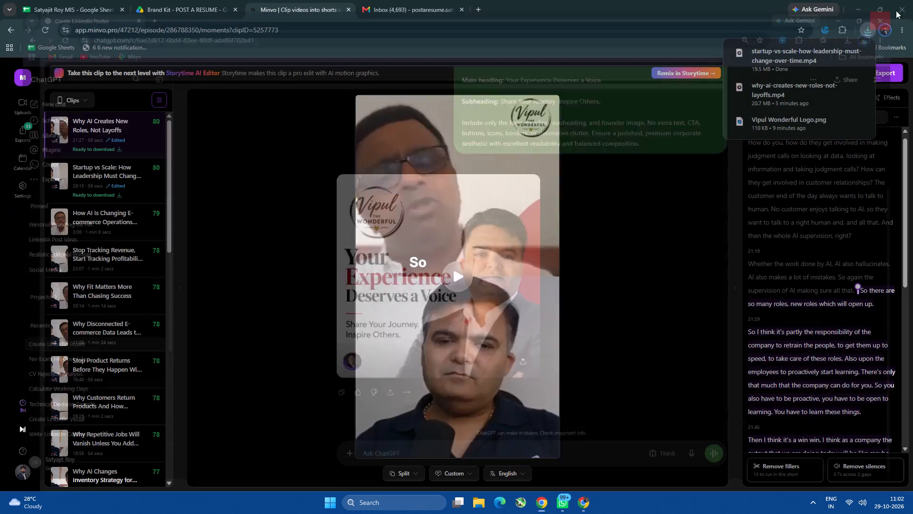
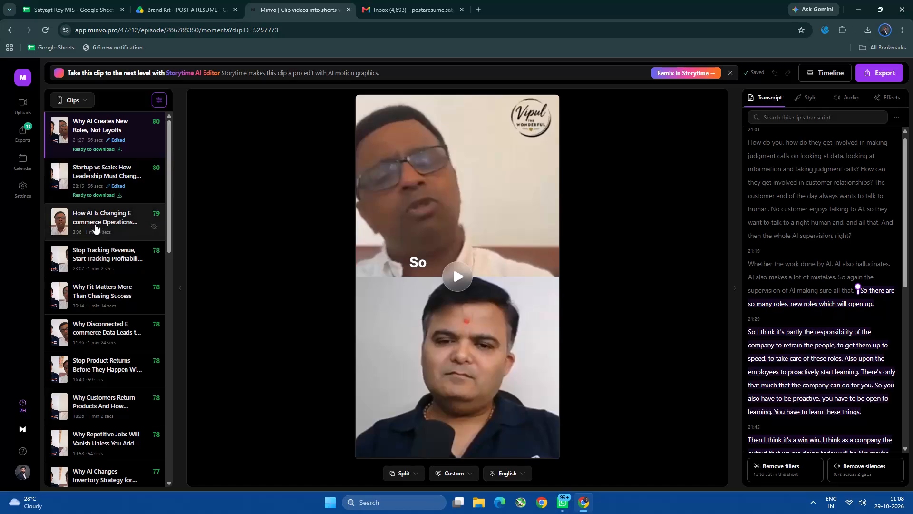
# Open the third clip, "How AI Is Changing E-commerce Operations…", and briefly play and pause its preview.
pyautogui.click(95, 223)
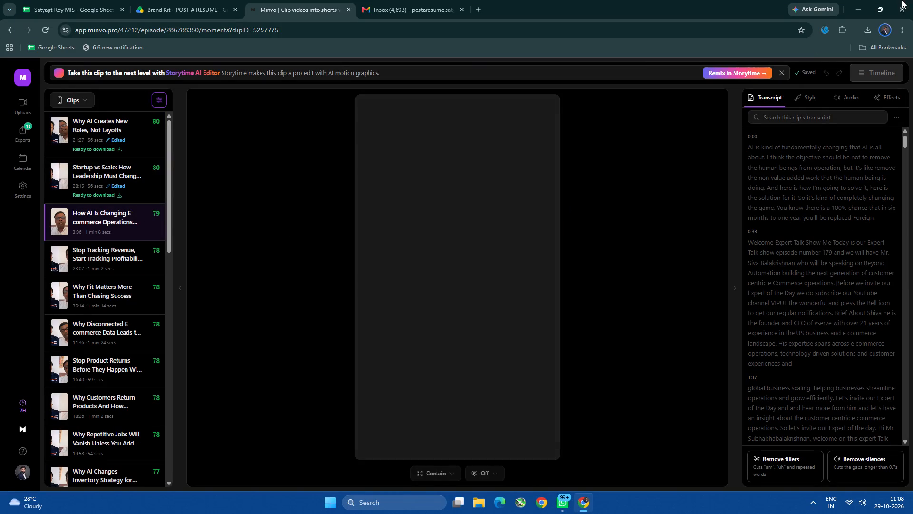
pyautogui.click(862, 35)
pyautogui.click(862, 35)
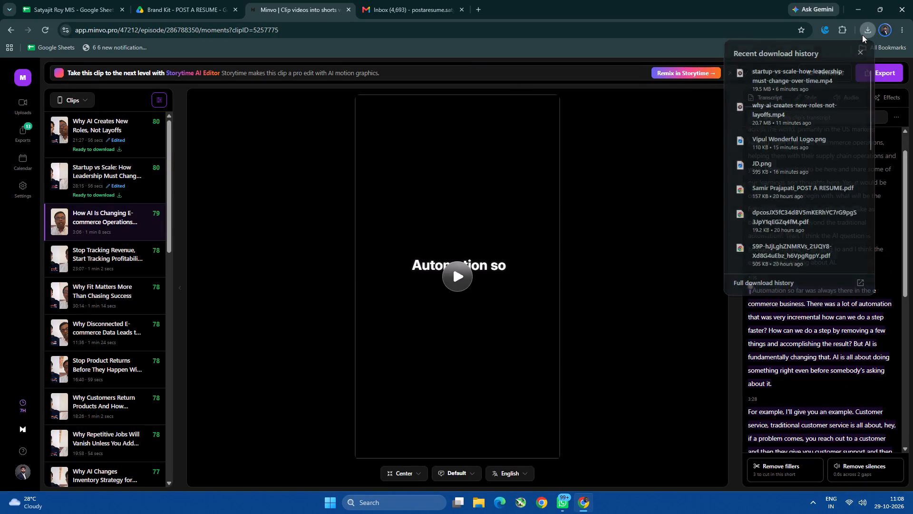
pyautogui.click(462, 268)
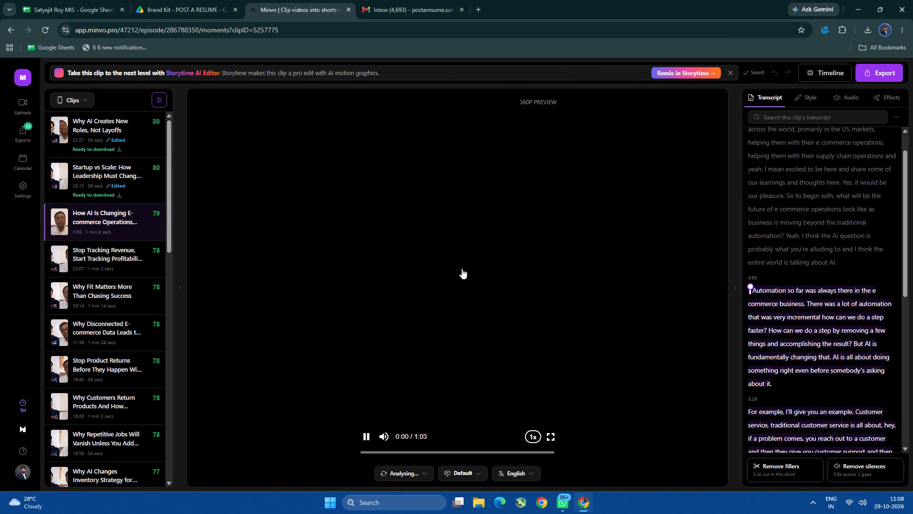
pyautogui.click(462, 268)
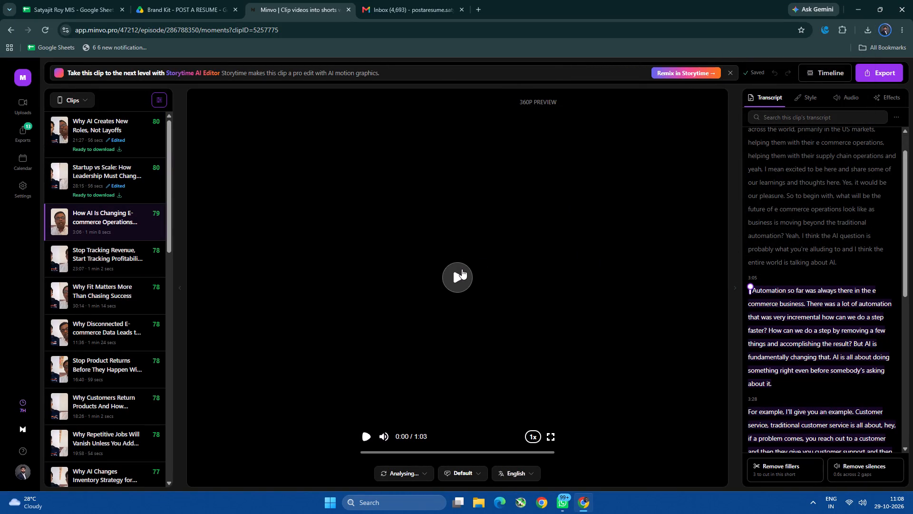